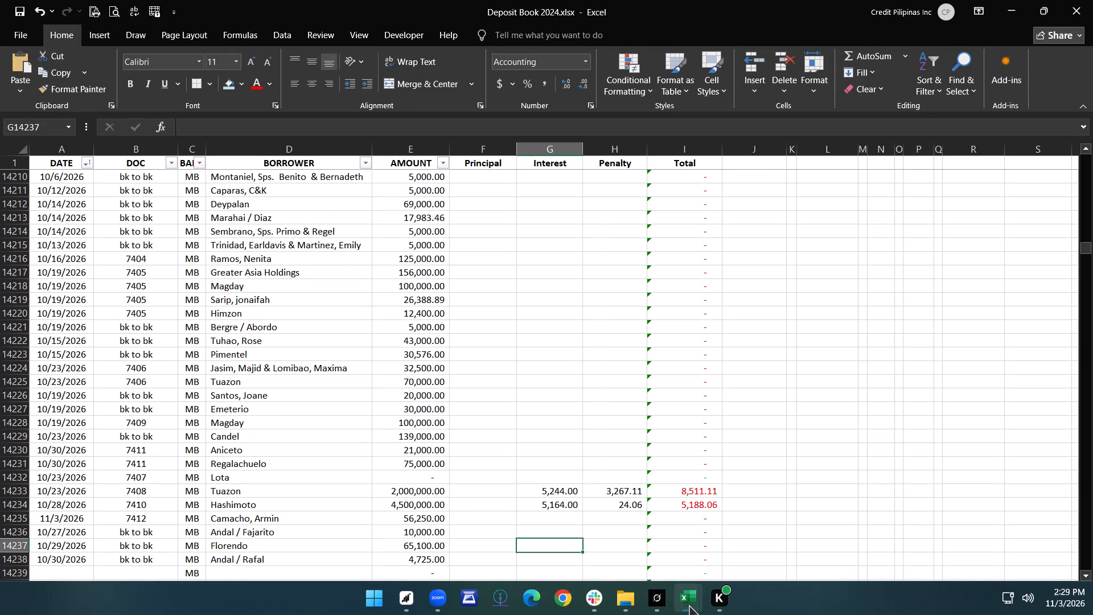
{"action": "left_click", "coordinate": [576, 544]}
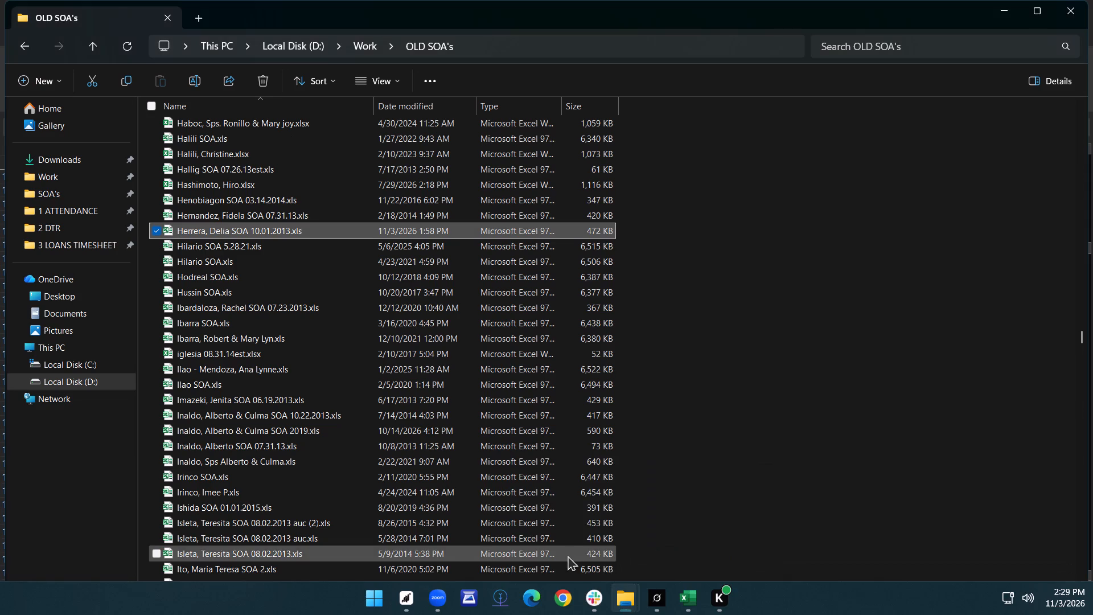
{"action": "left_click", "coordinate": [82, 174]}
{"action": "left_click", "coordinate": [82, 192]}
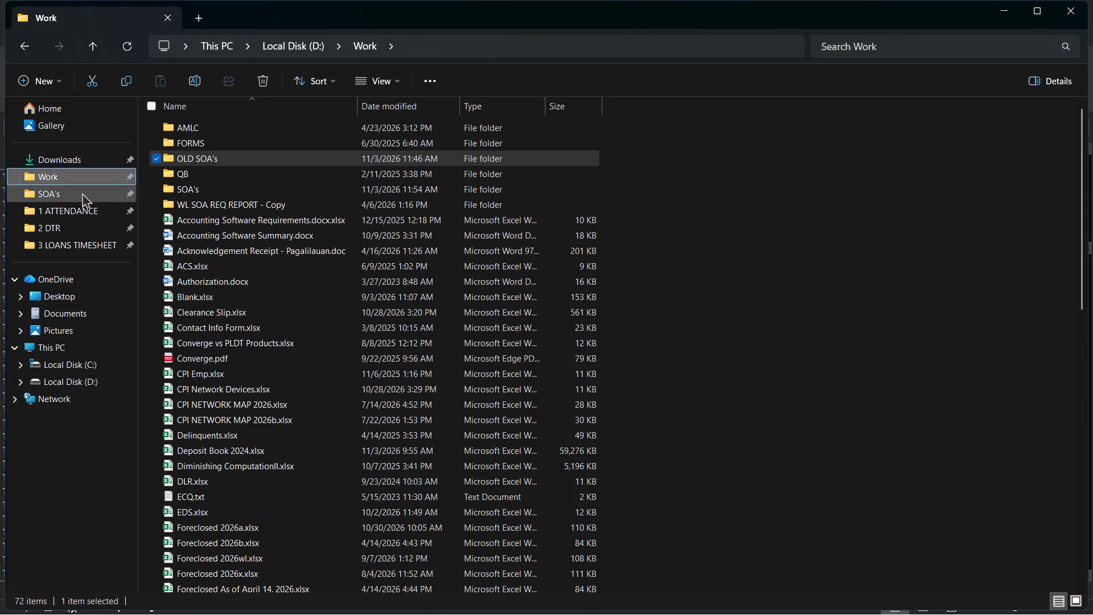
{"action": "left_click", "coordinate": [224, 321]}
{"action": "key", "text": "d"}
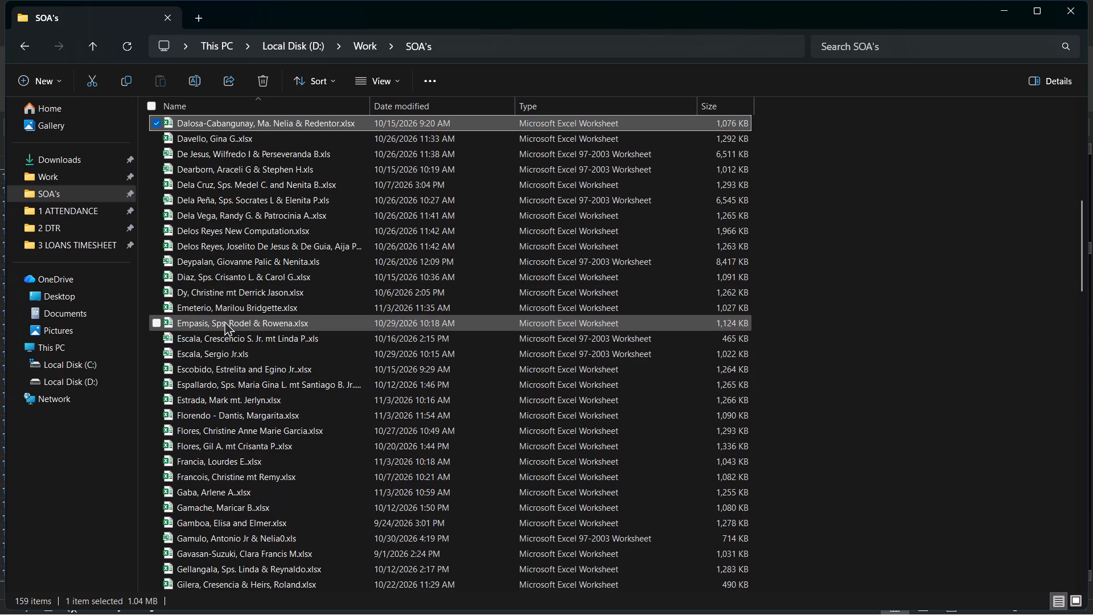
{"action": "left_click", "coordinate": [231, 247]}
{"action": "double_click", "coordinate": [231, 247]}
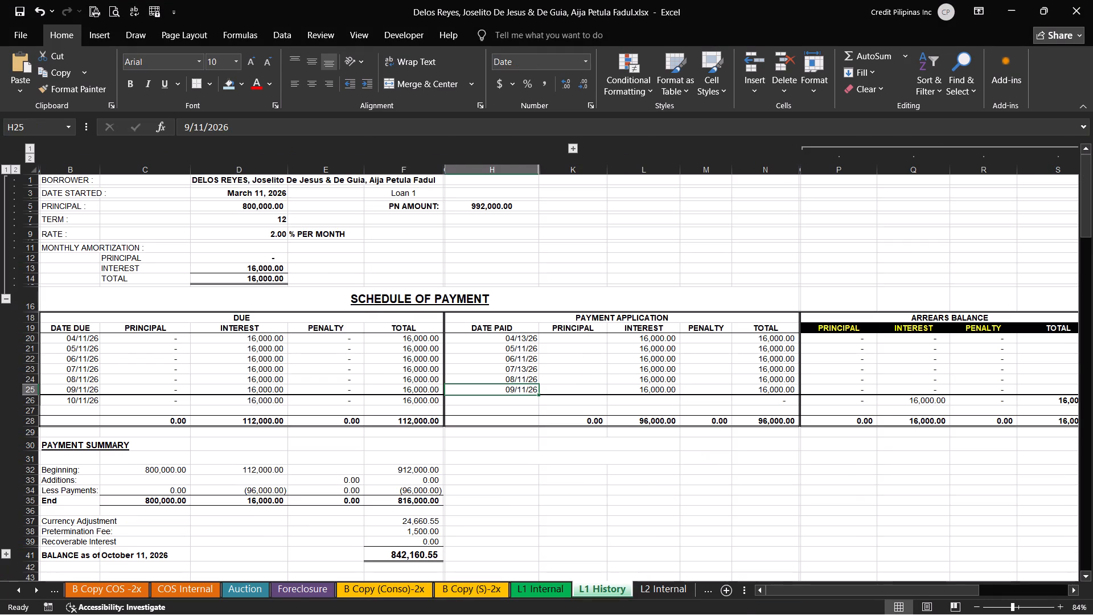
Record the payment for the 10/11/26 due date in L1 History: date paid 10/15, interest 16,000 and penalty 800.
{"action": "left_click", "coordinate": [470, 402]}
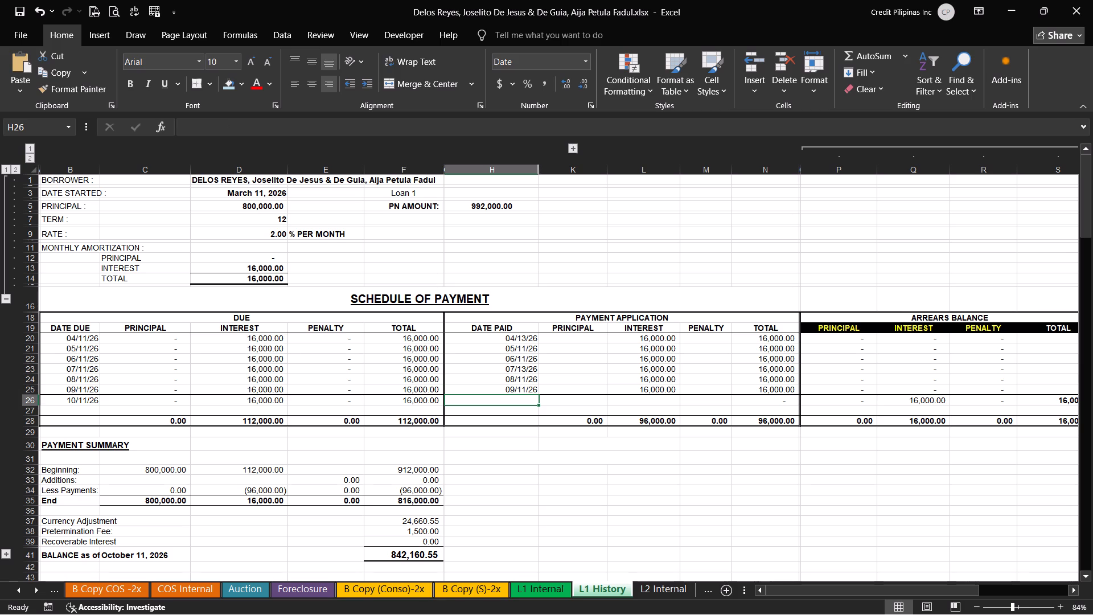
{"action": "type", "text": "10/15"}
{"action": "key", "text": "Return"}
{"action": "key", "text": "Up"}
{"action": "key", "text": "Right"}
{"action": "key", "text": "Right"}
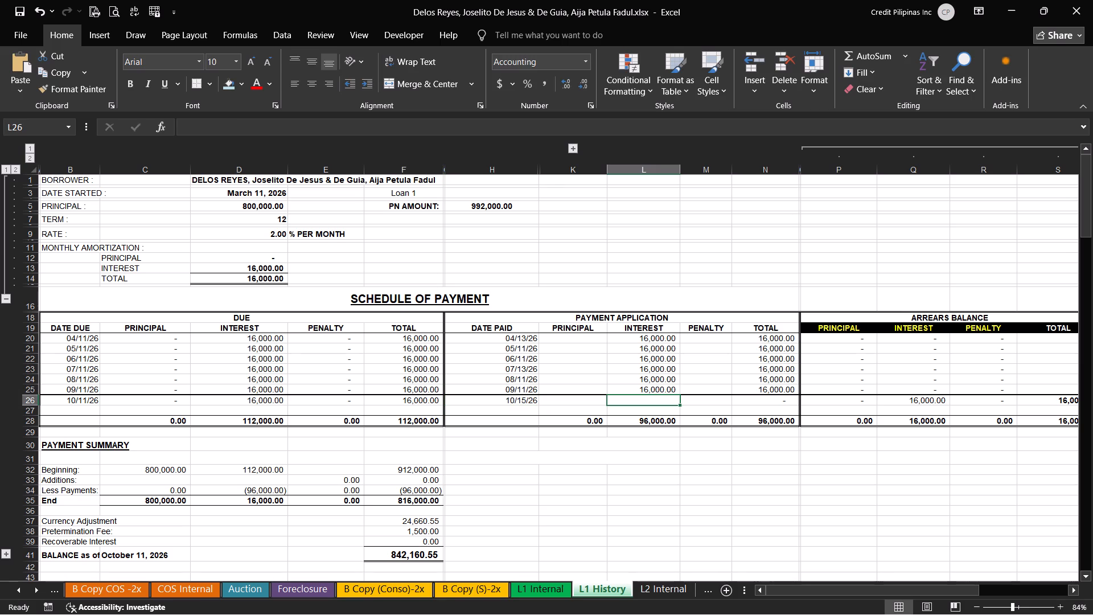
{"action": "type", "text": "16000"}
{"action": "key", "text": "Return"}
{"action": "key", "text": "Up"}
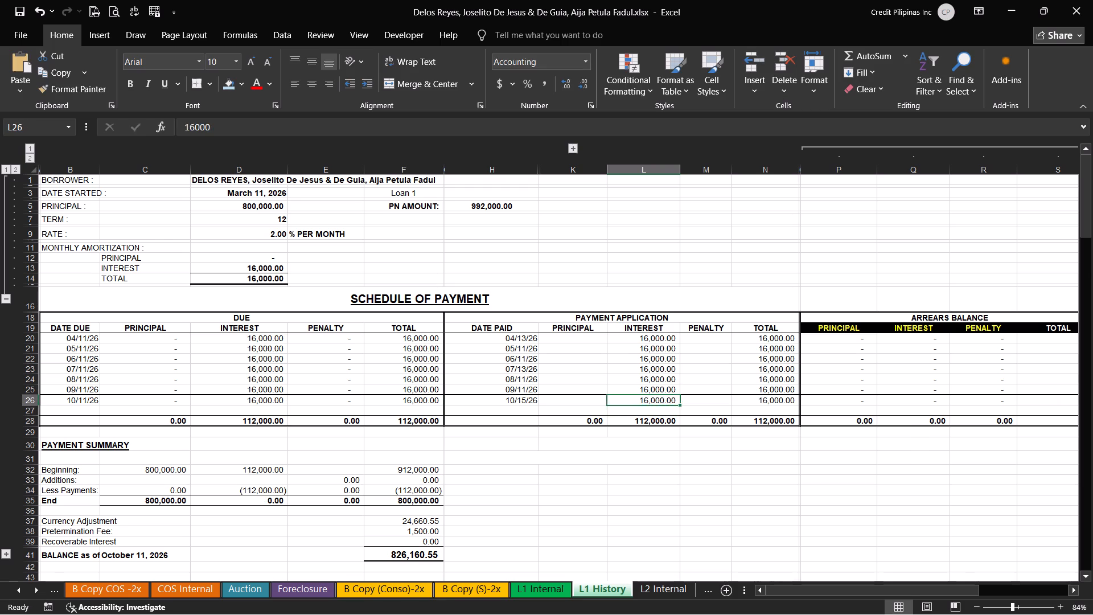
{"action": "key", "text": "Right"}
{"action": "type", "text": "800"}
{"action": "key", "text": "Return"}
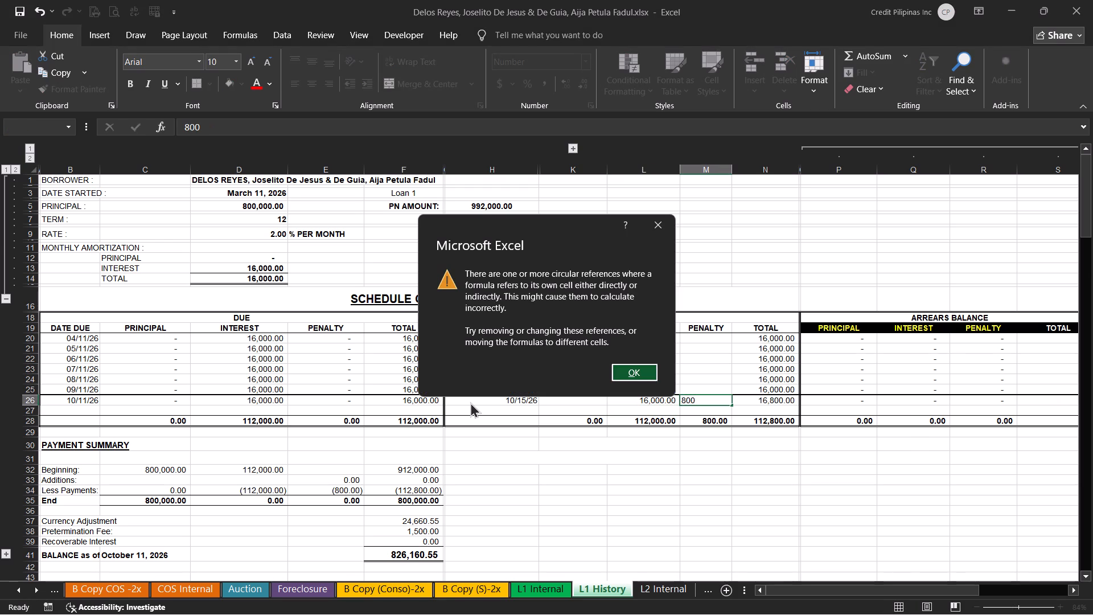
{"action": "key", "text": "Return"}
Set the penalty due in the 10/11/26 row of the payment schedule to 0.
{"action": "key", "text": "Left"}
{"action": "key", "text": "Left"}
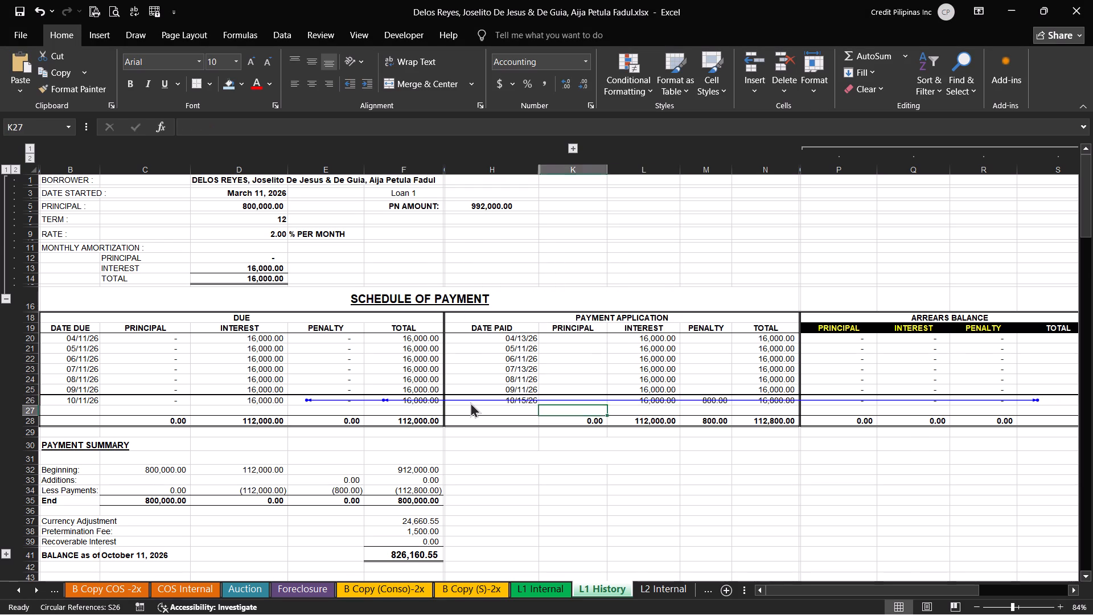
{"action": "key", "text": "Left"}
{"action": "key", "text": "Left"}
{"action": "key", "text": "Left"}
{"action": "key", "text": "Left"}
{"action": "key", "text": "Up"}
{"action": "key", "text": "0"}
{"action": "key", "text": "Return"}
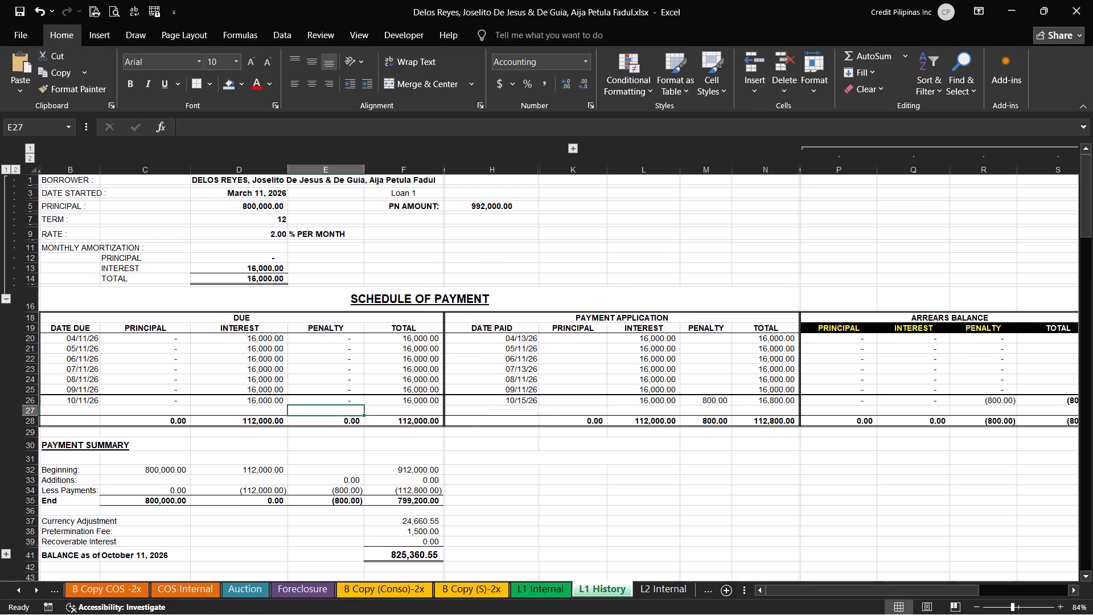
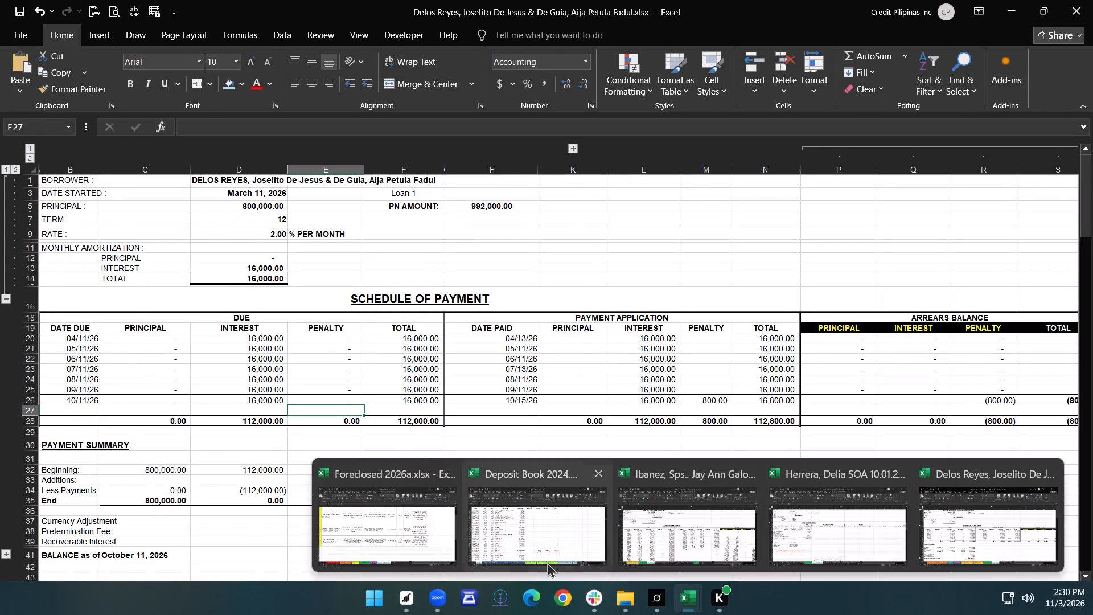
Open the Maniego spouses' statement workbook from the SOA's folder in File Explorer.
{"action": "left_click", "coordinate": [627, 603]}
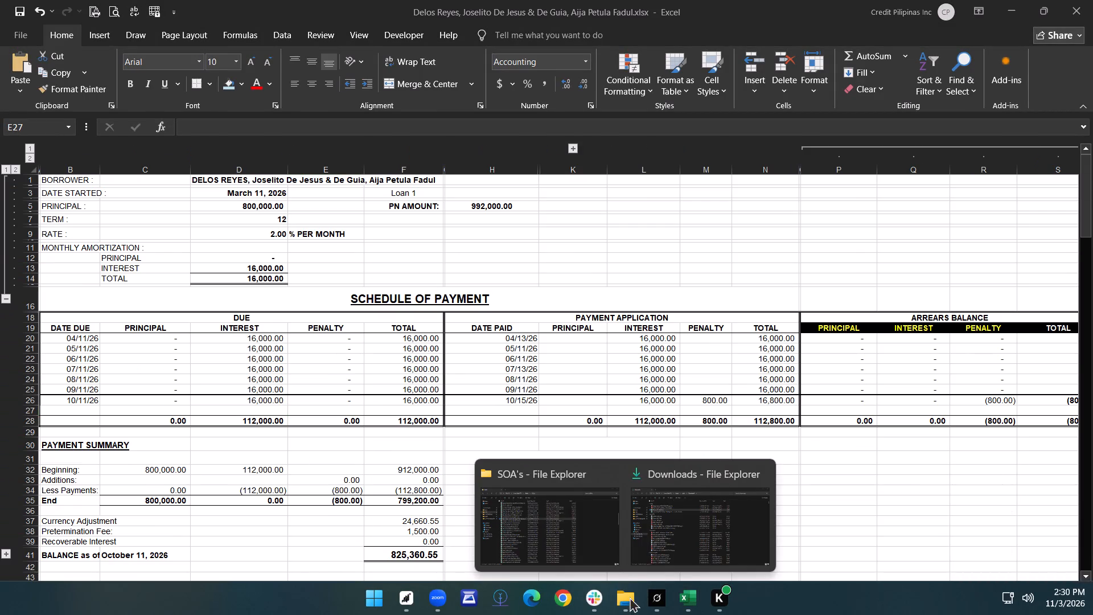
{"action": "left_click", "coordinate": [589, 546]}
{"action": "left_click", "coordinate": [249, 367]}
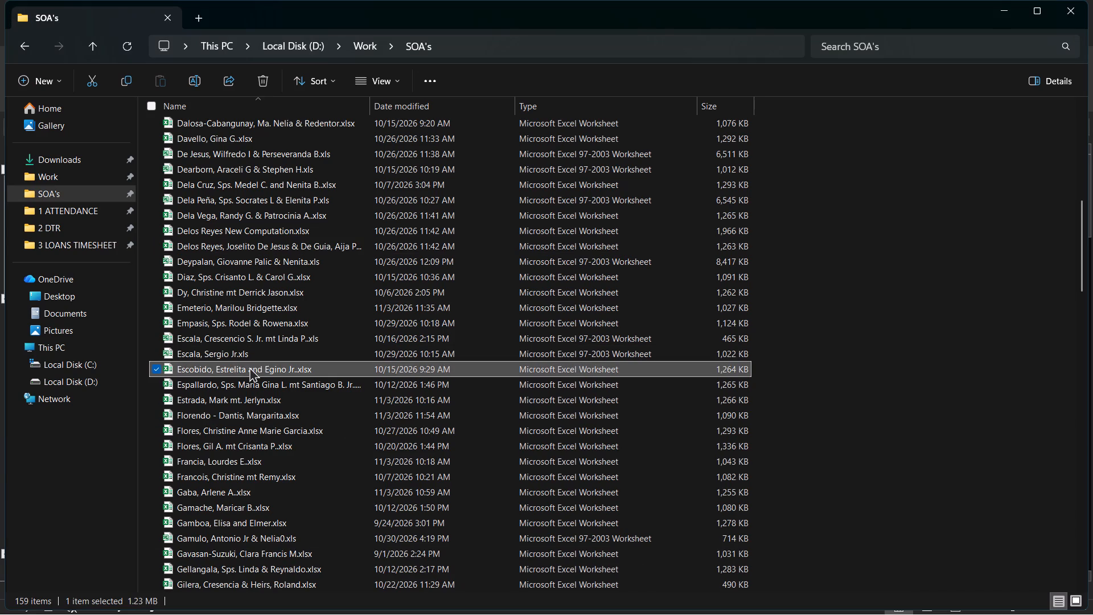
{"action": "key", "text": "m"}
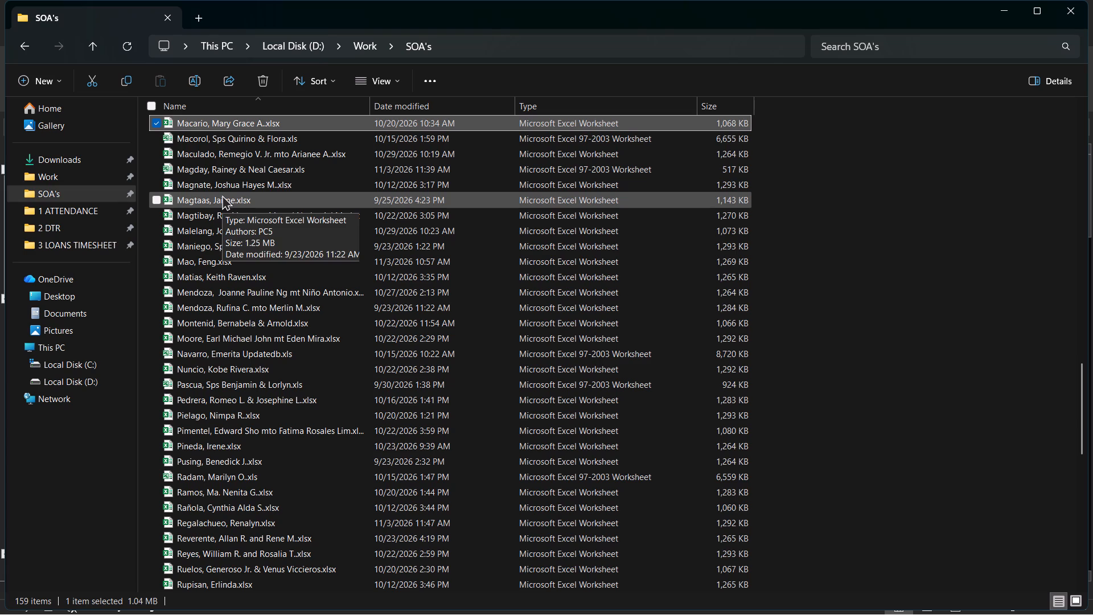
{"action": "double_click", "coordinate": [223, 242]}
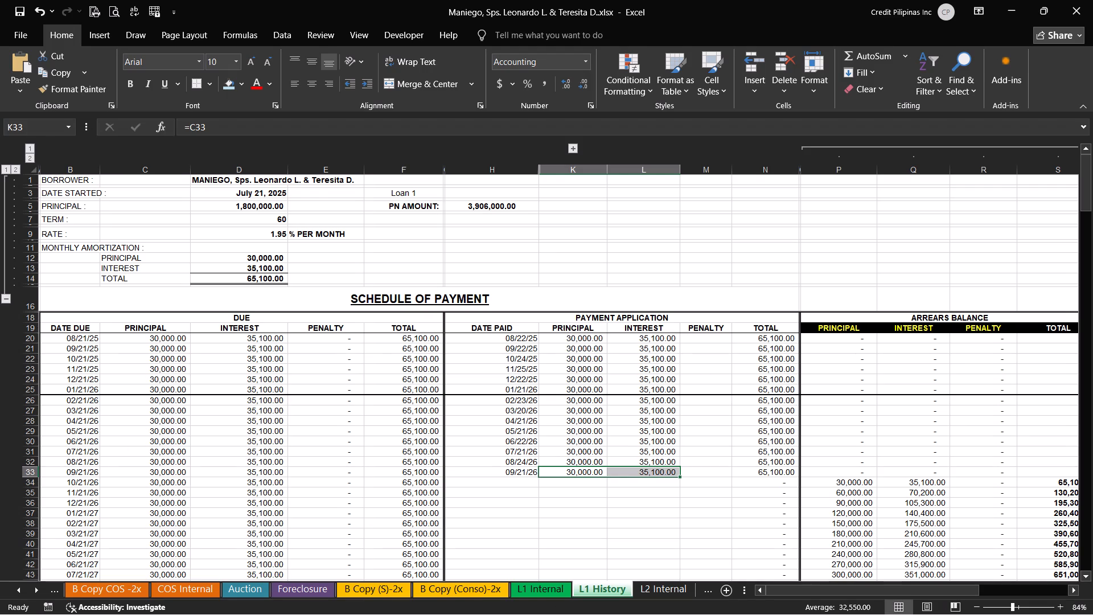
Record the payment for the 10/21/26 due date in L1 History: date paid 10/21, principal 30,000 and interest 35,100, referencing the row above.
{"action": "left_click", "coordinate": [514, 485]}
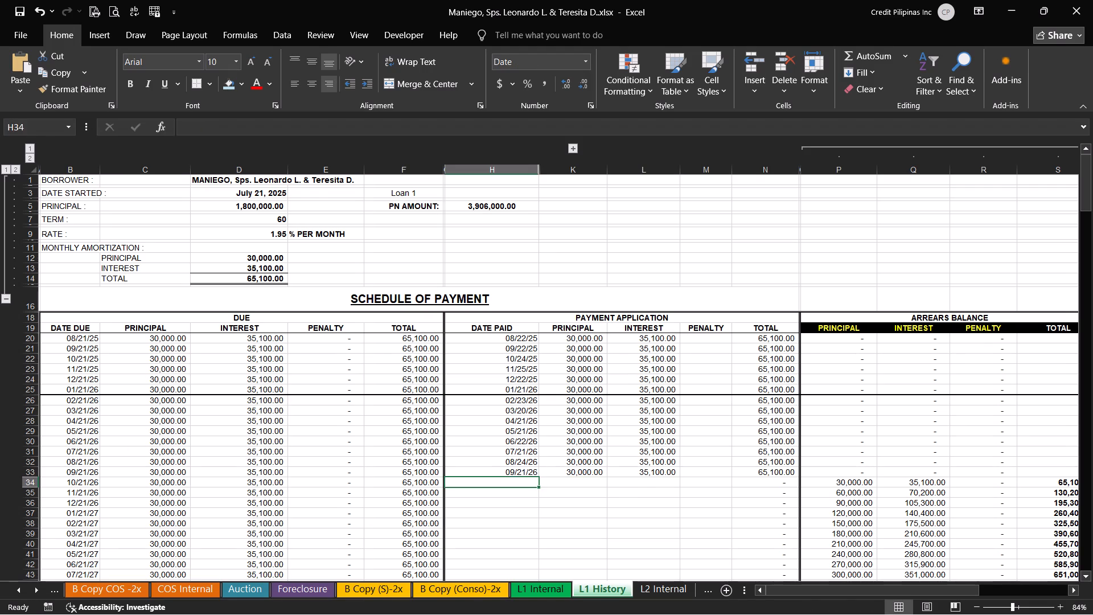
{"action": "type", "text": "10/21"}
{"action": "key", "text": "Return"}
{"action": "key", "text": "Up"}
{"action": "key", "text": "Right"}
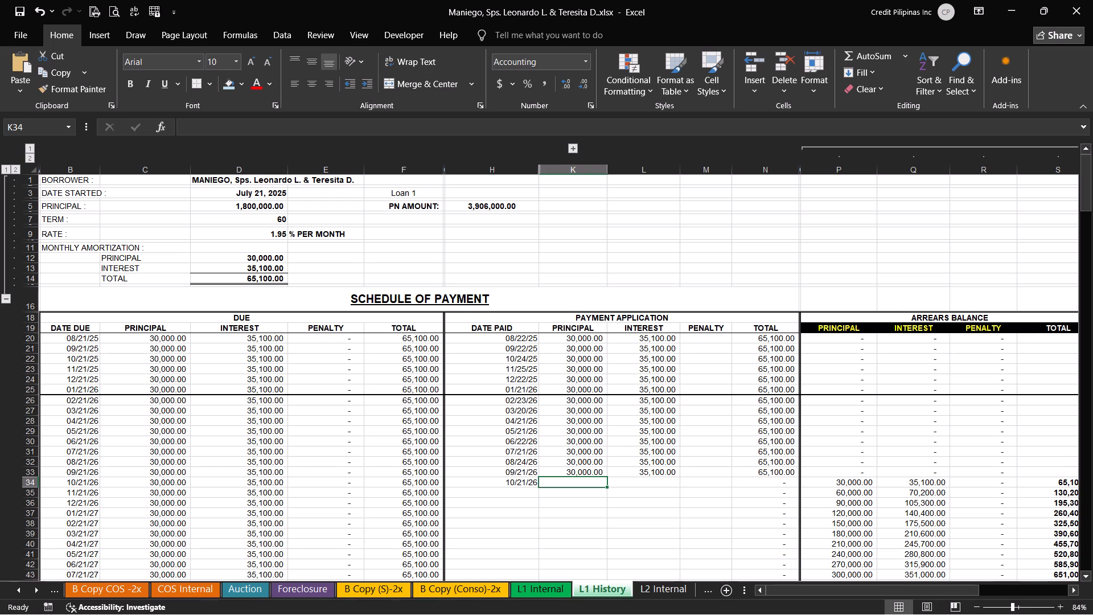
{"action": "key", "text": "equal"}
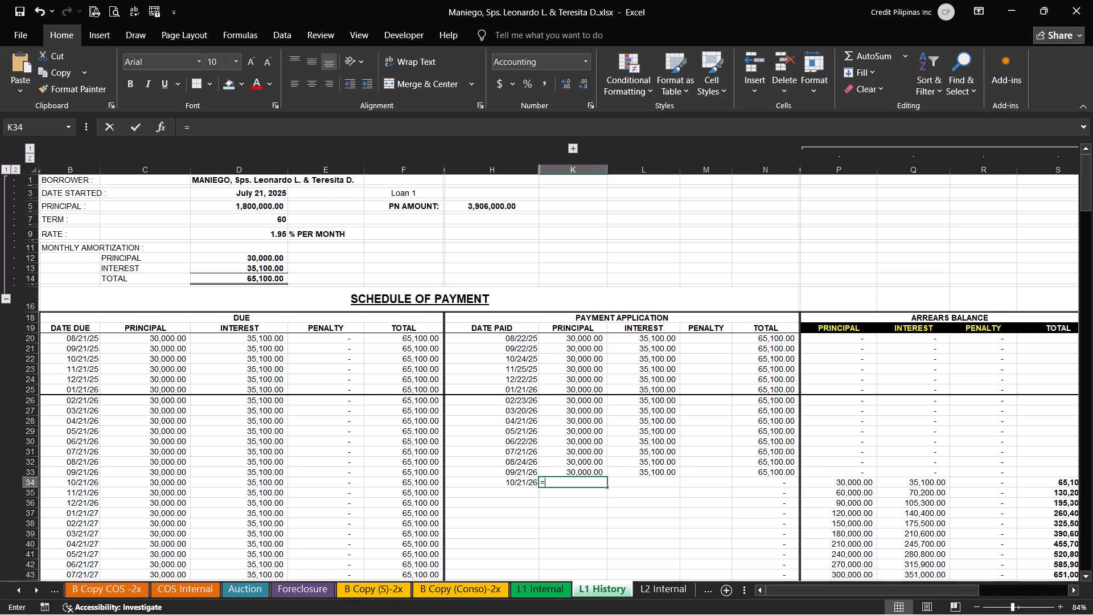
{"action": "key", "text": "Up"}
{"action": "key", "text": "Return"}
{"action": "key", "text": "Up"}
{"action": "key", "text": "ctrl+c"}
{"action": "key", "text": "Right"}
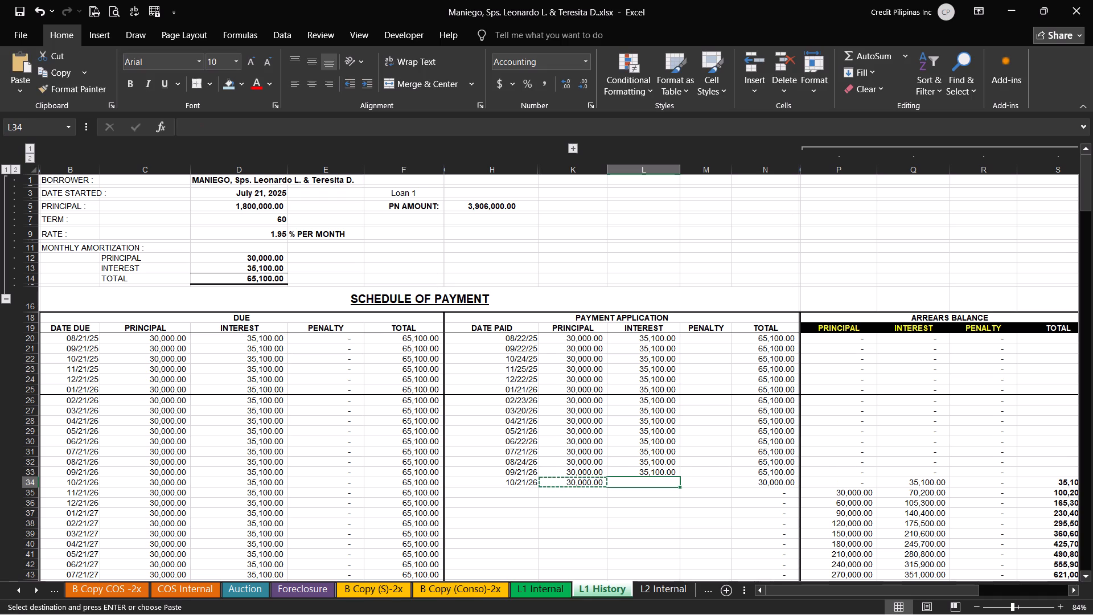
{"action": "key", "text": "Return"}
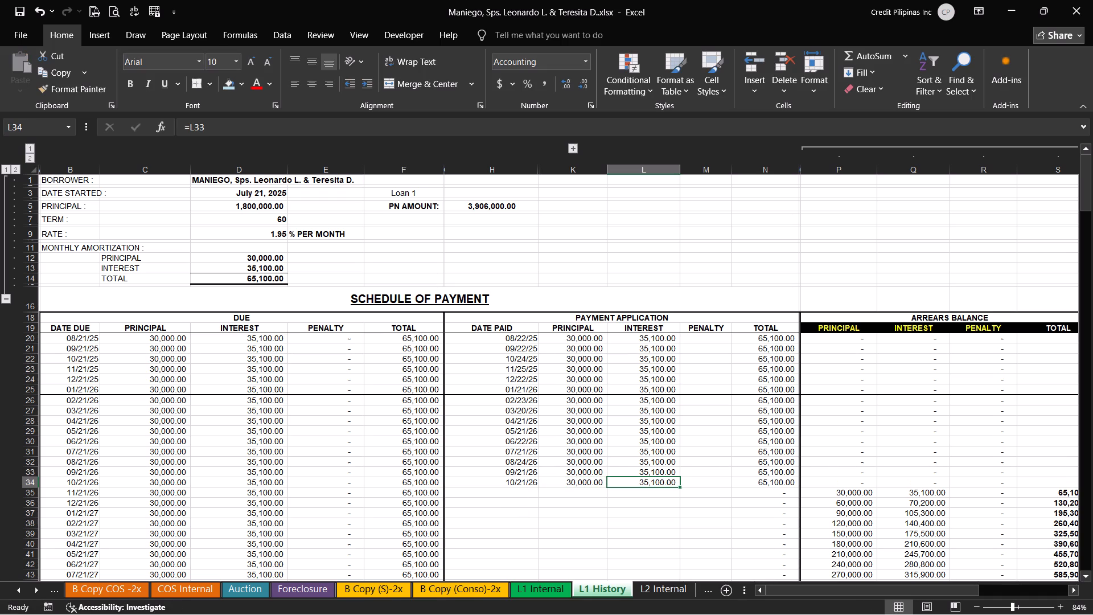
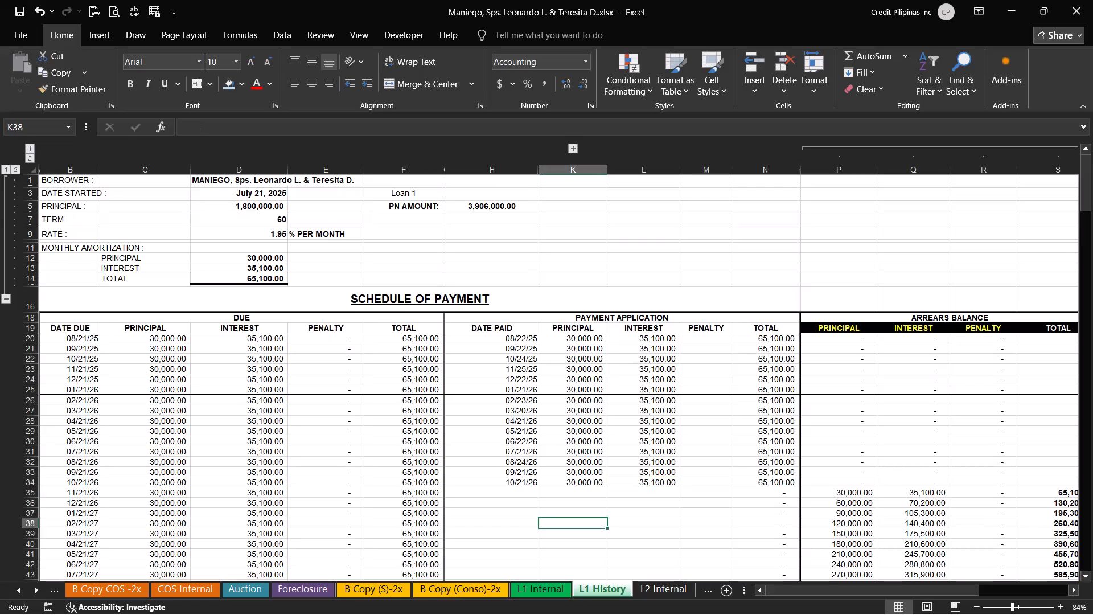
{"action": "left_click", "coordinate": [17, 7]}
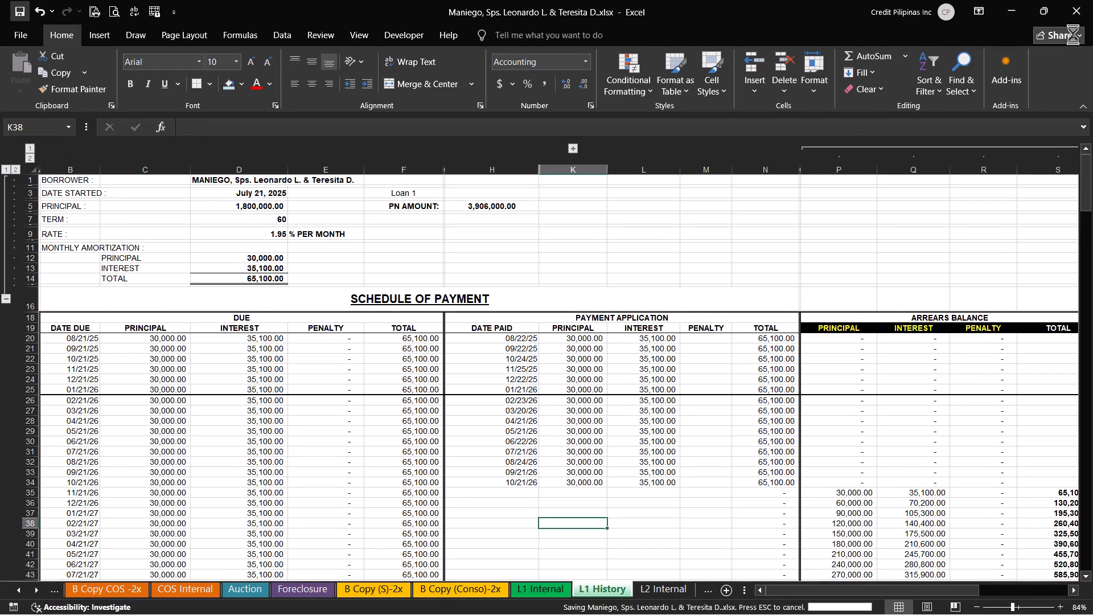
{"action": "left_click", "coordinate": [1079, 9]}
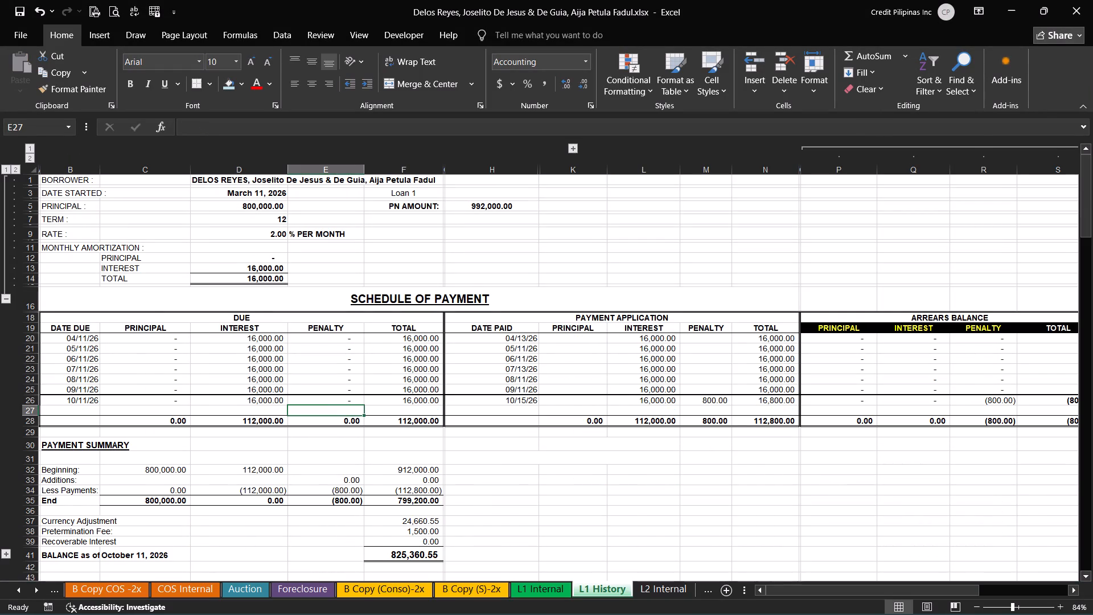
{"action": "left_click", "coordinate": [1066, 12]}
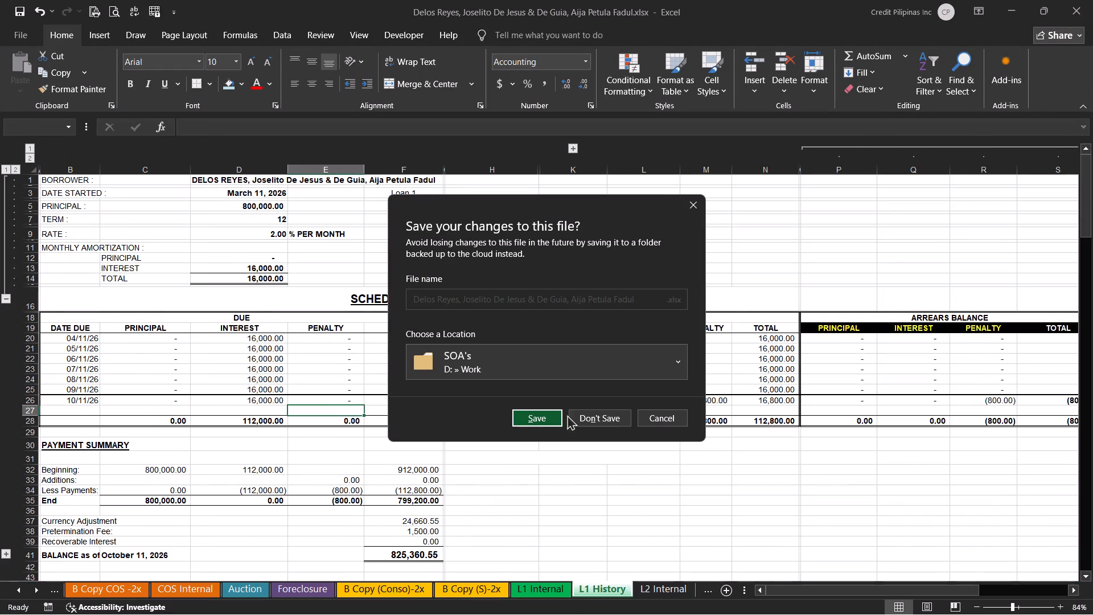
{"action": "left_click", "coordinate": [526, 417]}
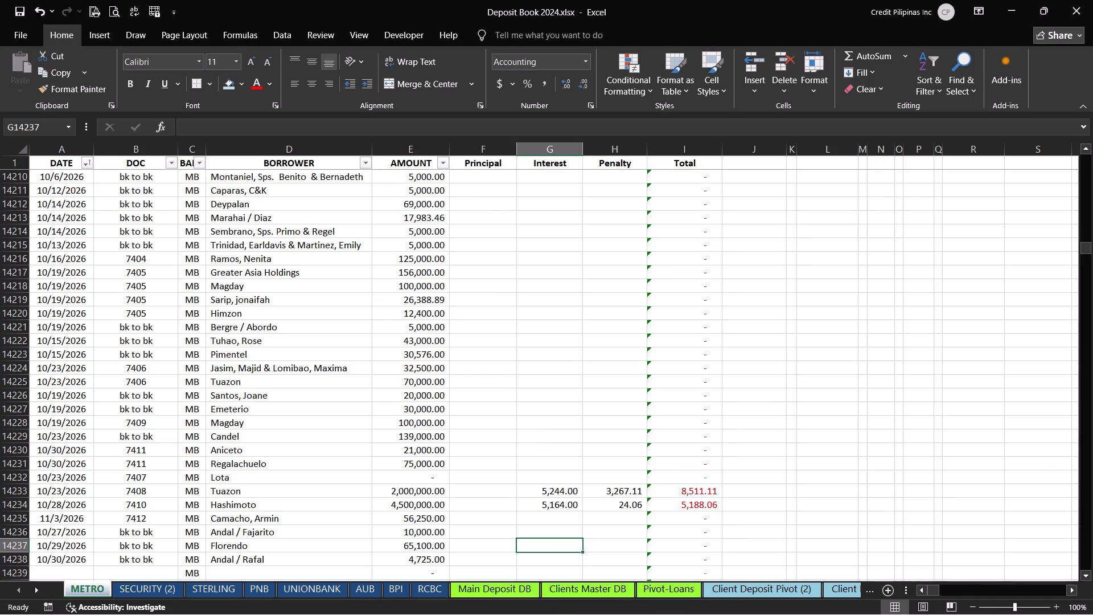
Open the Gamboa borrowers' statement workbook from the SOA's folder in File Explorer.
{"action": "left_click", "coordinate": [625, 597]}
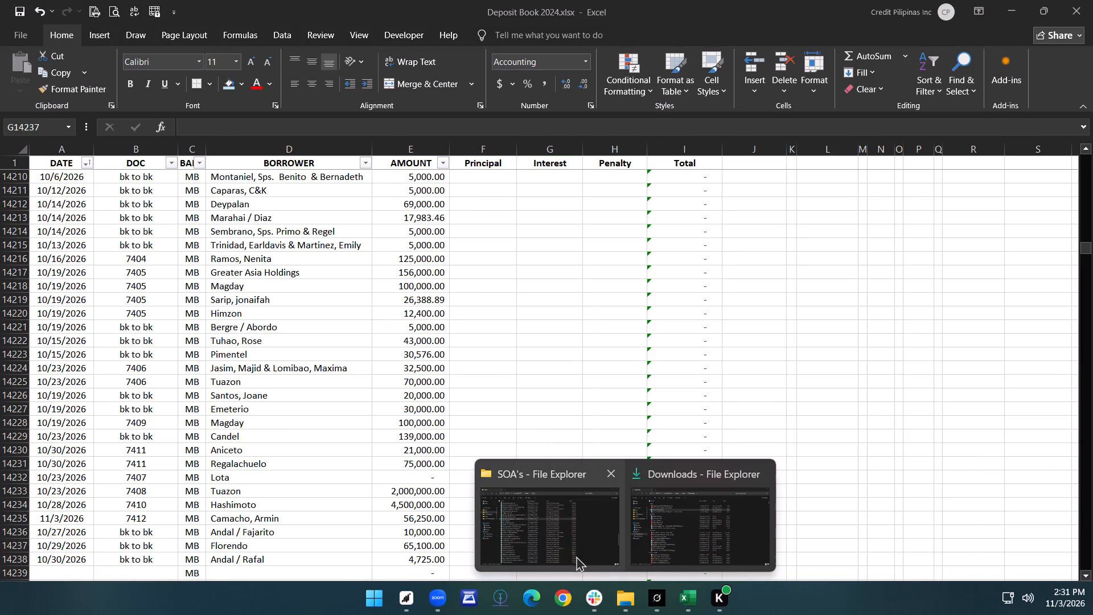
{"action": "left_click", "coordinate": [574, 552]}
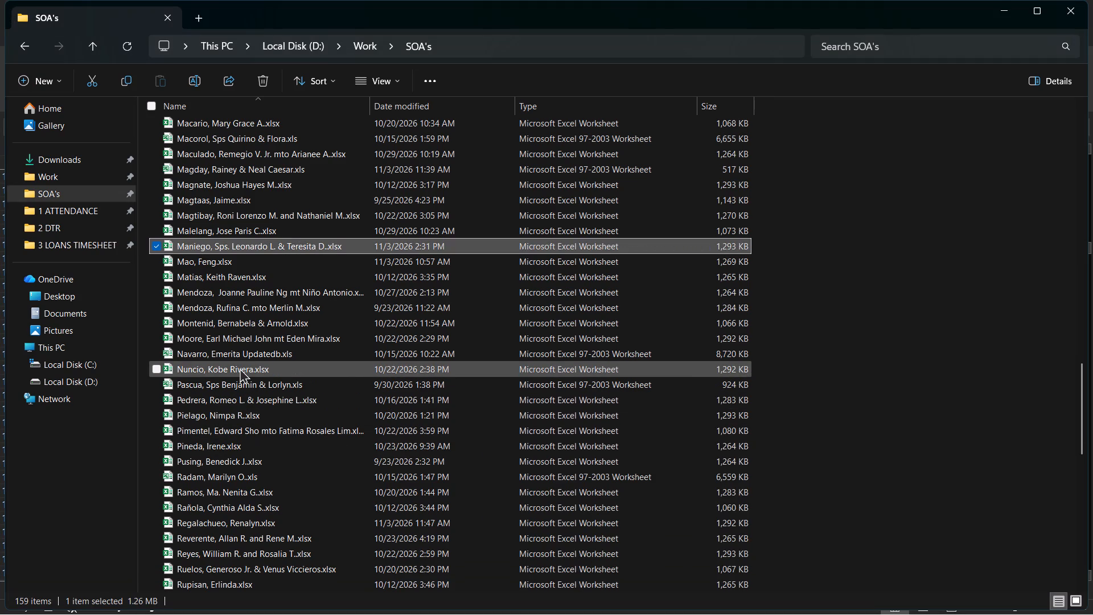
{"action": "left_click", "coordinate": [240, 368]}
{"action": "key", "text": "g"}
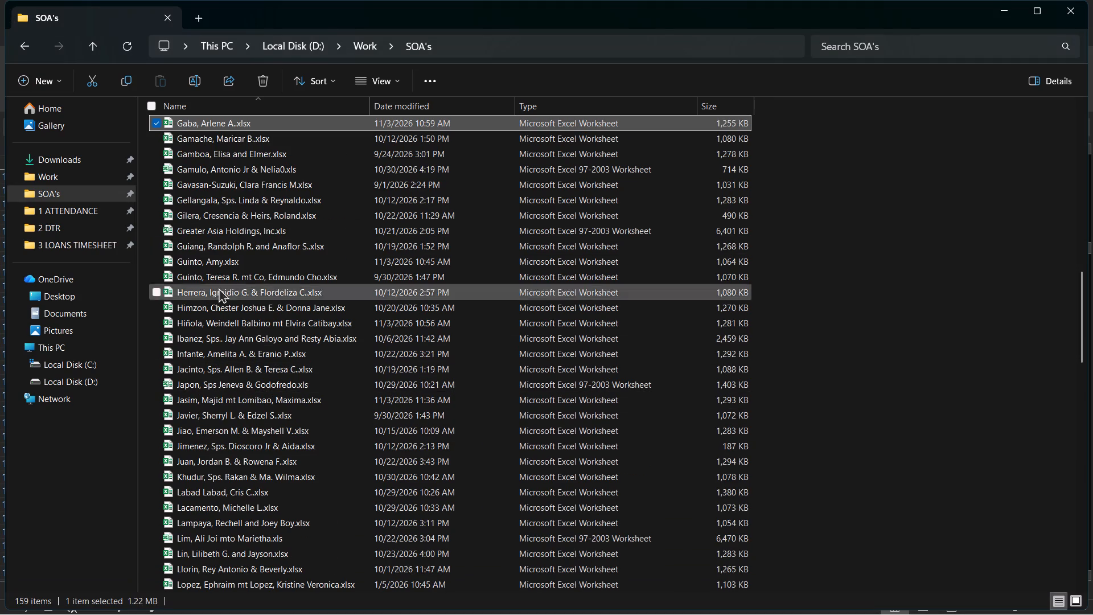
{"action": "double_click", "coordinate": [224, 154]}
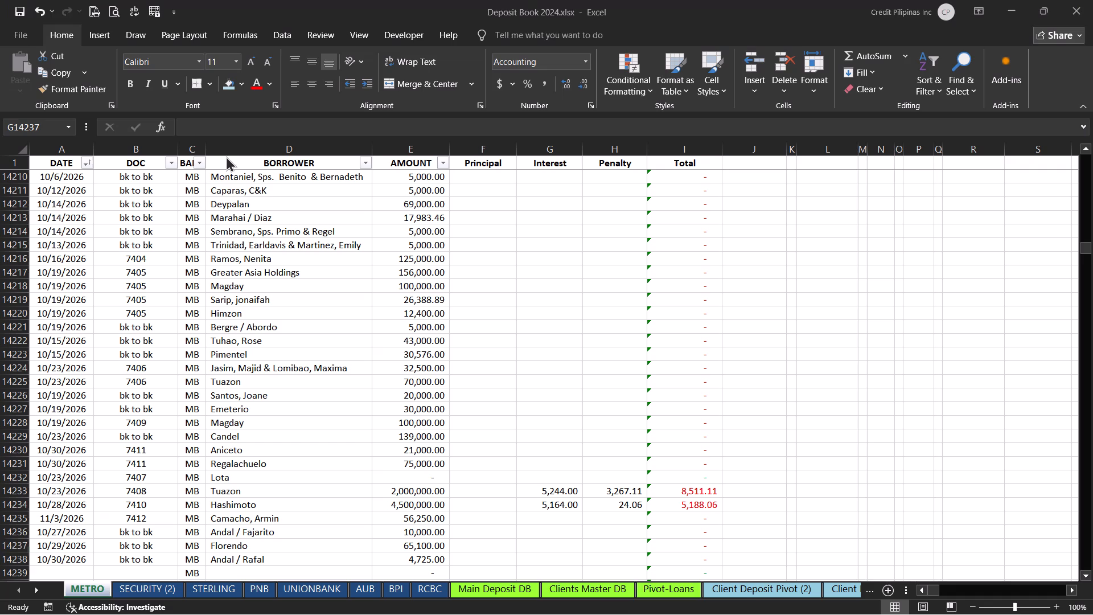
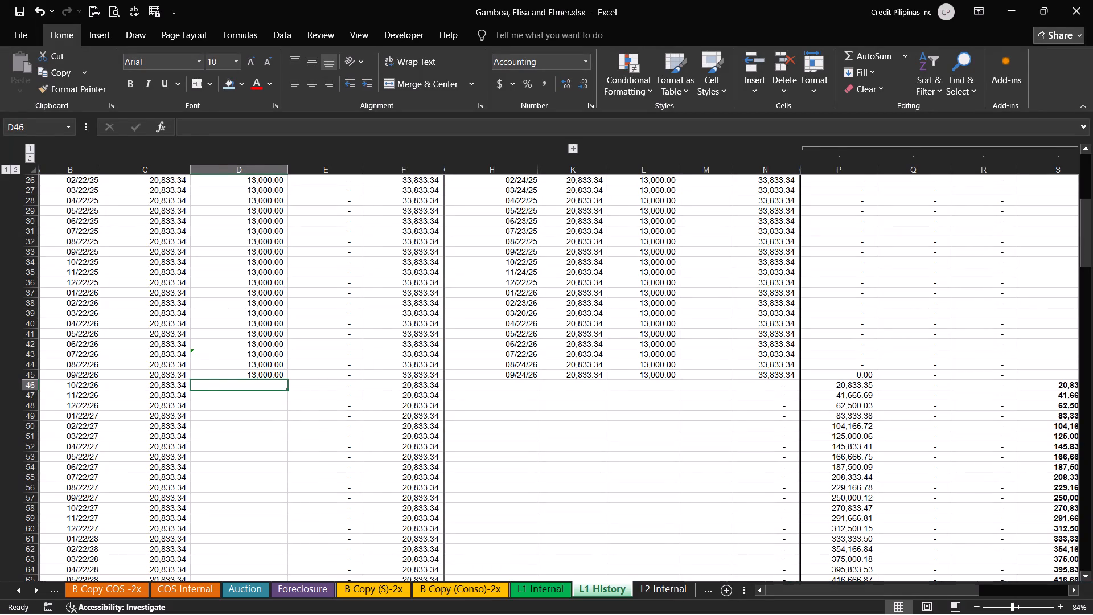
Fill cell D46 in the 10/22/26 due row with a formula referencing the 13,000.00 amount directly above it.
{"action": "key", "text": "equal"}
{"action": "key", "text": "Up"}
{"action": "key", "text": "Return"}
Enter 10/22 as the payment date in cell H46, beside the 10/22/26 due row.
{"action": "key", "text": "Up"}
{"action": "key", "text": "Right"}
{"action": "key", "text": "Right"}
{"action": "key", "text": "Right"}
{"action": "key", "text": "Right"}
{"action": "key", "text": "Right"}
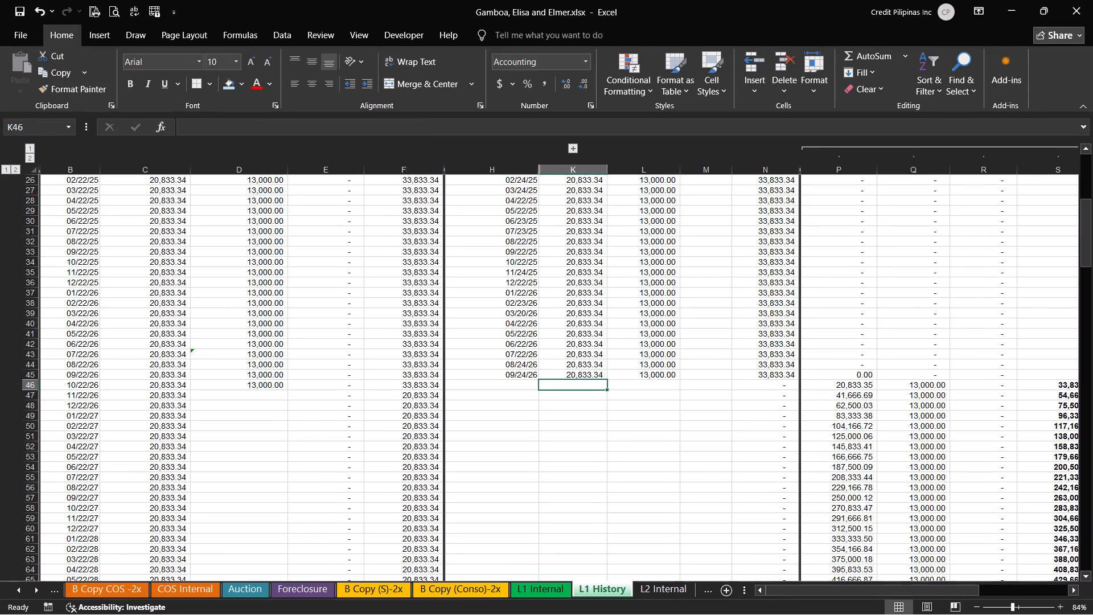
{"action": "key", "text": "Left"}
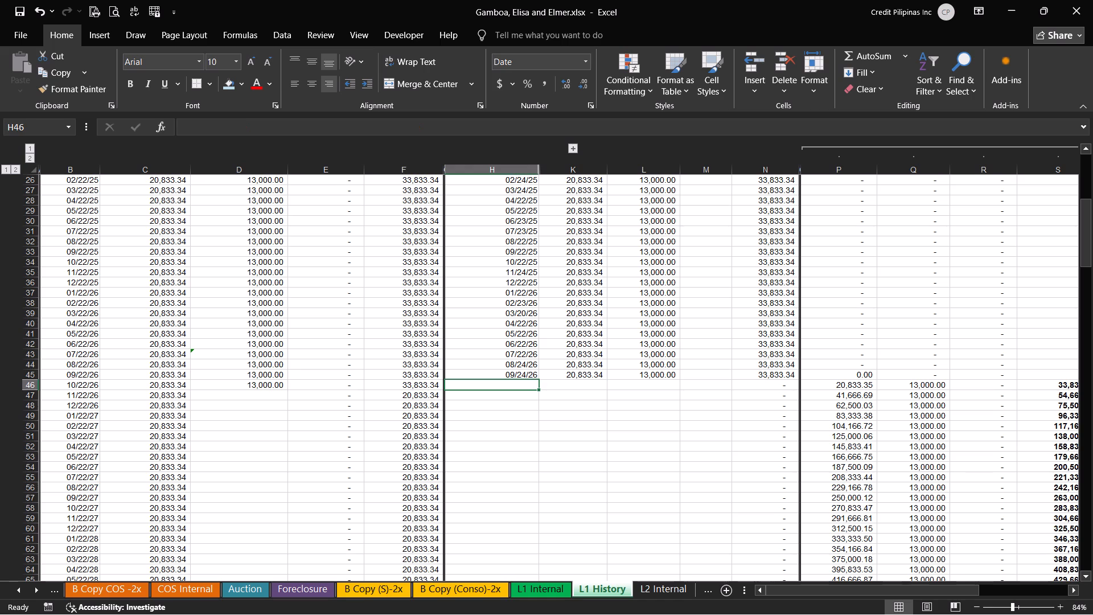
{"action": "type", "text": "10/22"}
{"action": "key", "text": "Return"}
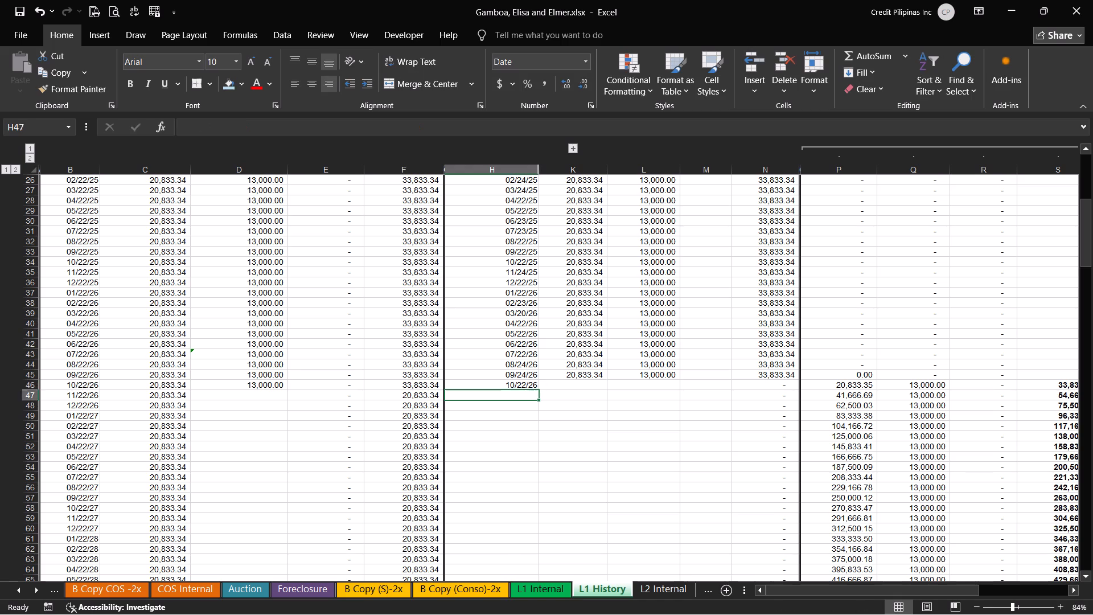
Copy the 09/24/26 payment amounts, 20,833.34 and 13,000.00, from K45:L45 into the 10/22/26 payment row at K46:L46.
{"action": "key", "text": "Up"}
{"action": "key", "text": "Right"}
{"action": "key", "text": "Up"}
{"action": "key", "text": "shift+Right"}
{"action": "key", "text": "ctrl+c"}
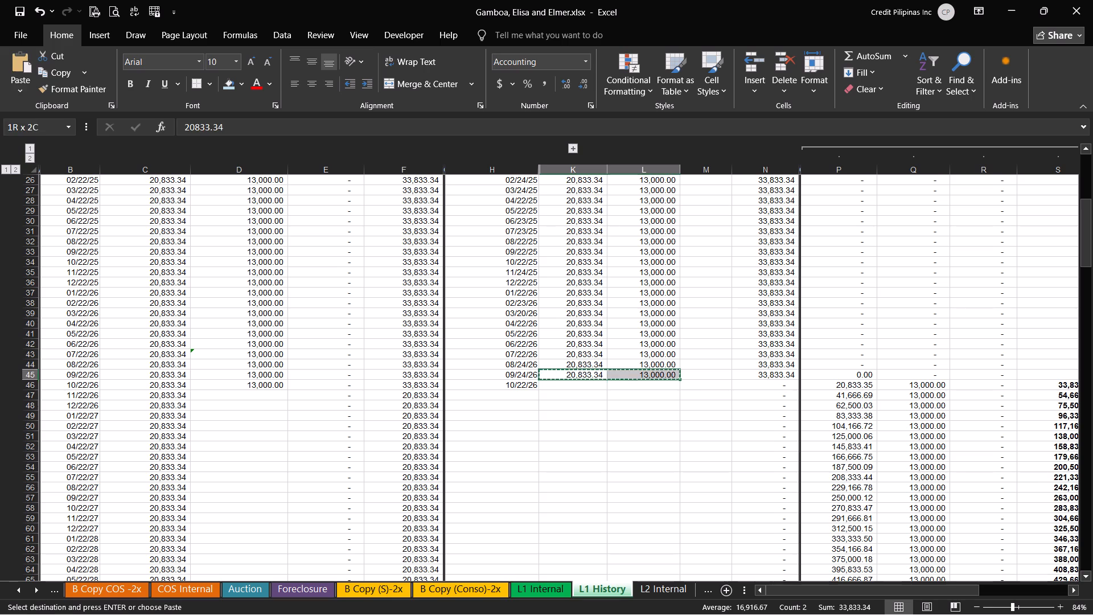
{"action": "key", "text": "Down"}
{"action": "key", "text": "Return"}
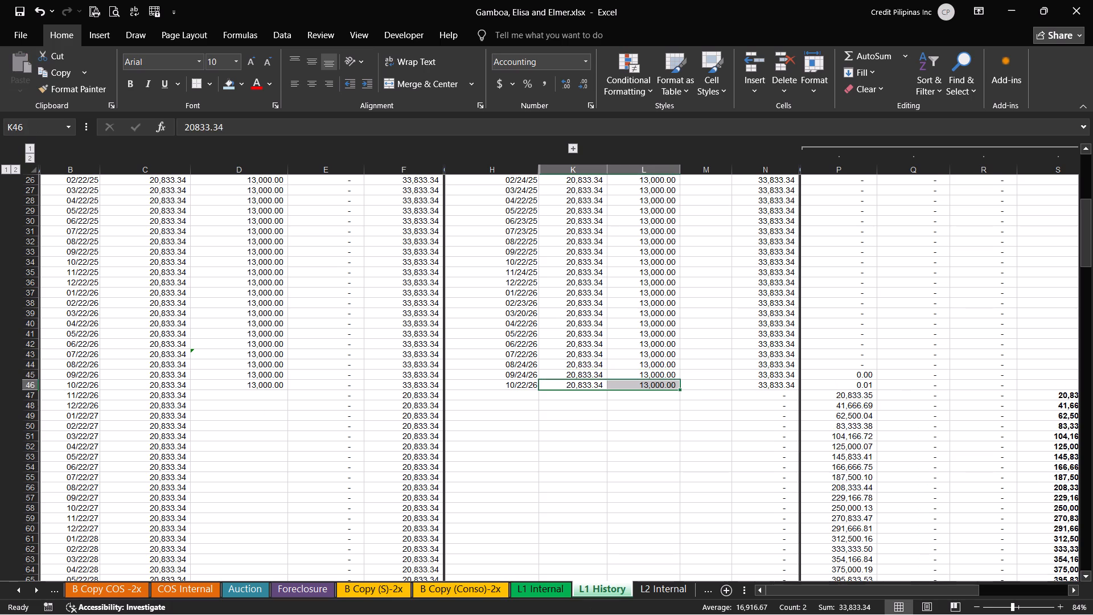
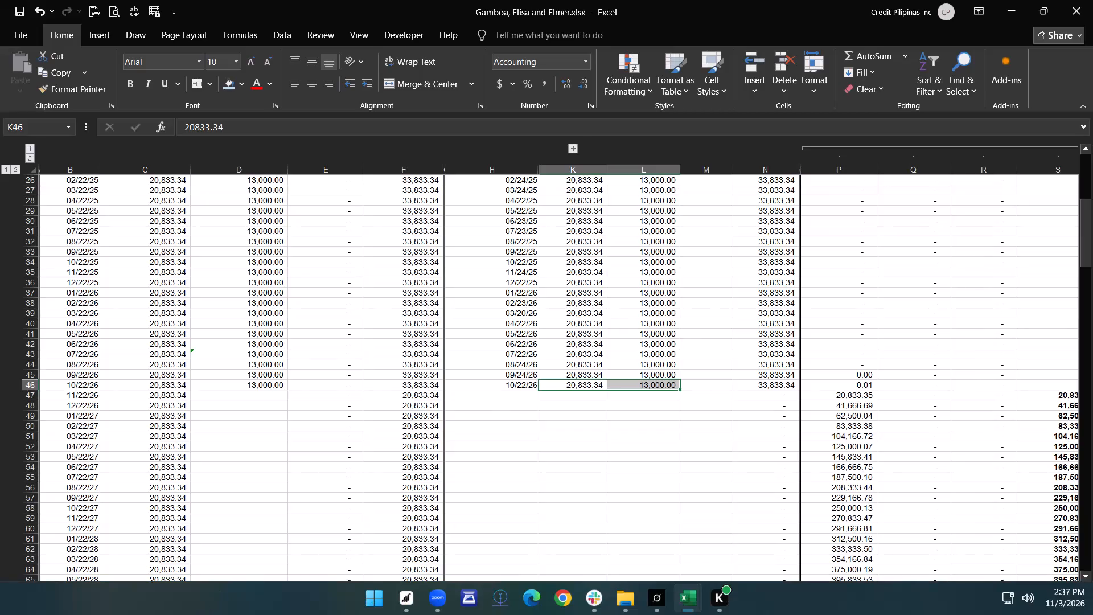
{"action": "left_click", "coordinate": [544, 495]}
{"action": "left_click", "coordinate": [23, 13]}
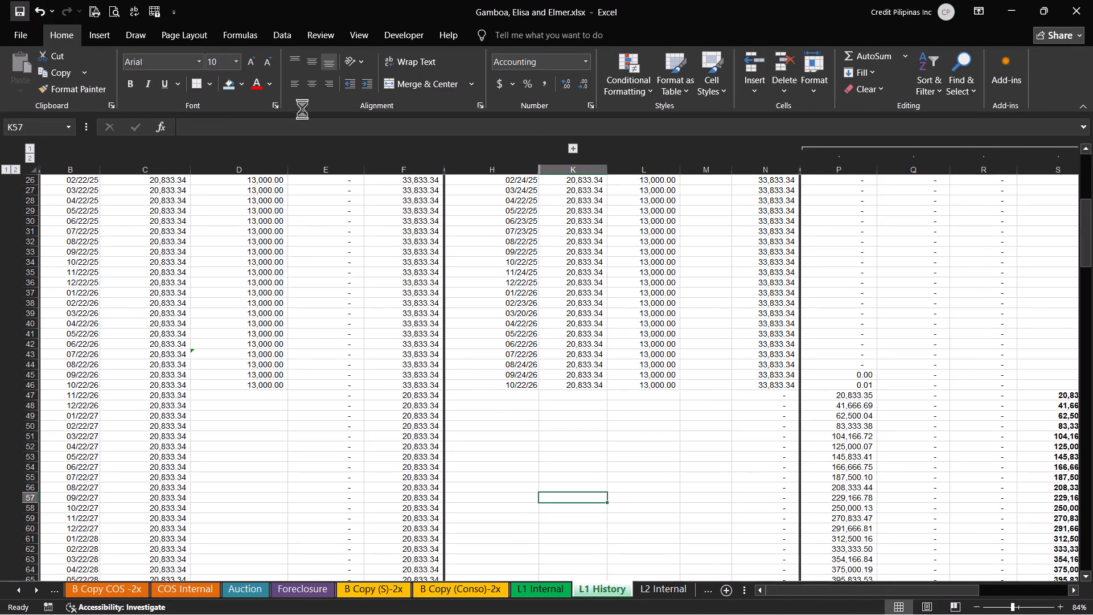
{"action": "left_click", "coordinate": [1076, 10]}
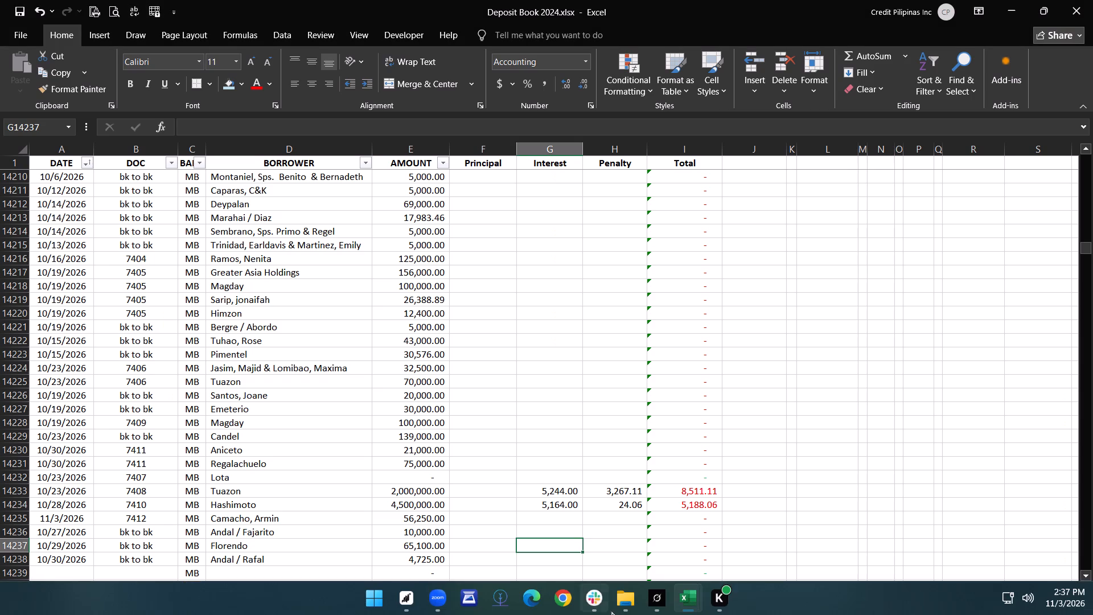
Open the first-listed Flores statement workbook in the SOA's folder, check its Loan 1 payment schedule, and close it.
{"action": "left_click", "coordinate": [627, 600]}
{"action": "left_click", "coordinate": [557, 544]}
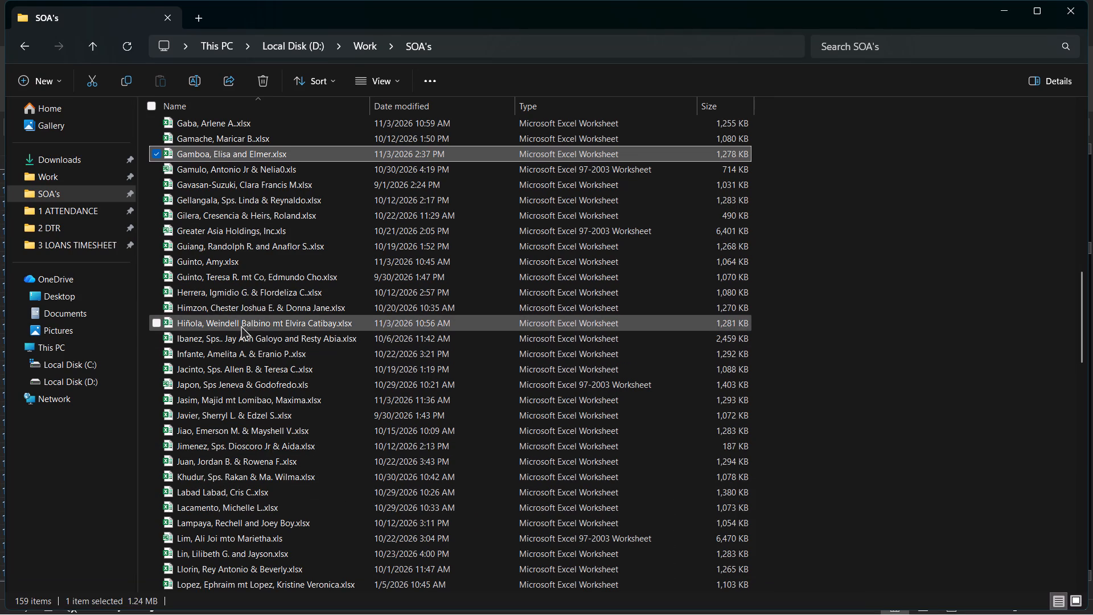
{"action": "scroll", "coordinate": [240, 321], "scroll_direction": "up", "scroll_amount": 3}
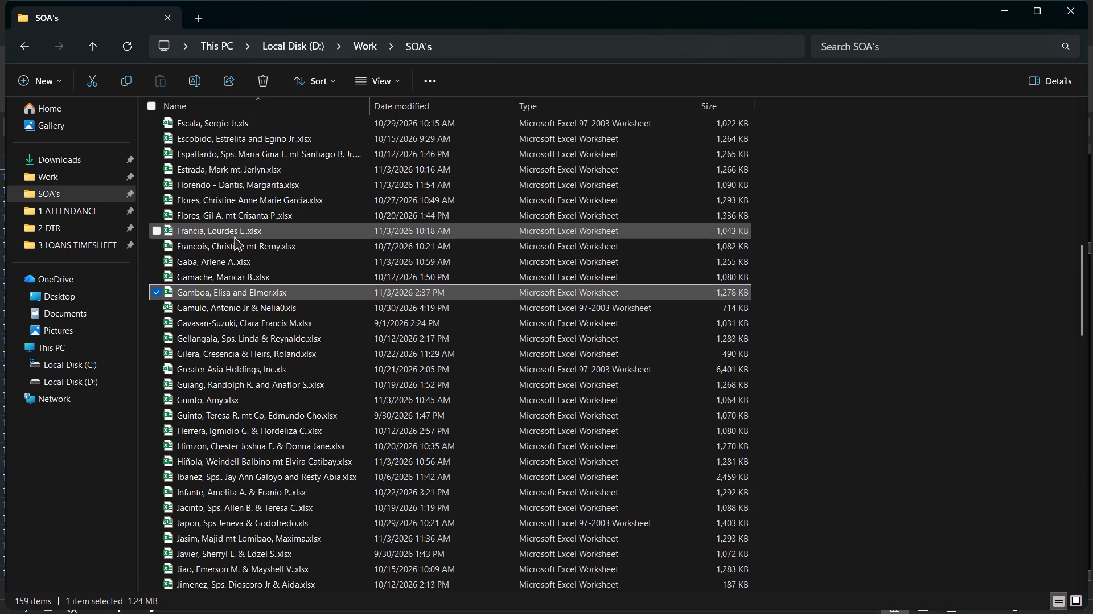
{"action": "double_click", "coordinate": [233, 206]}
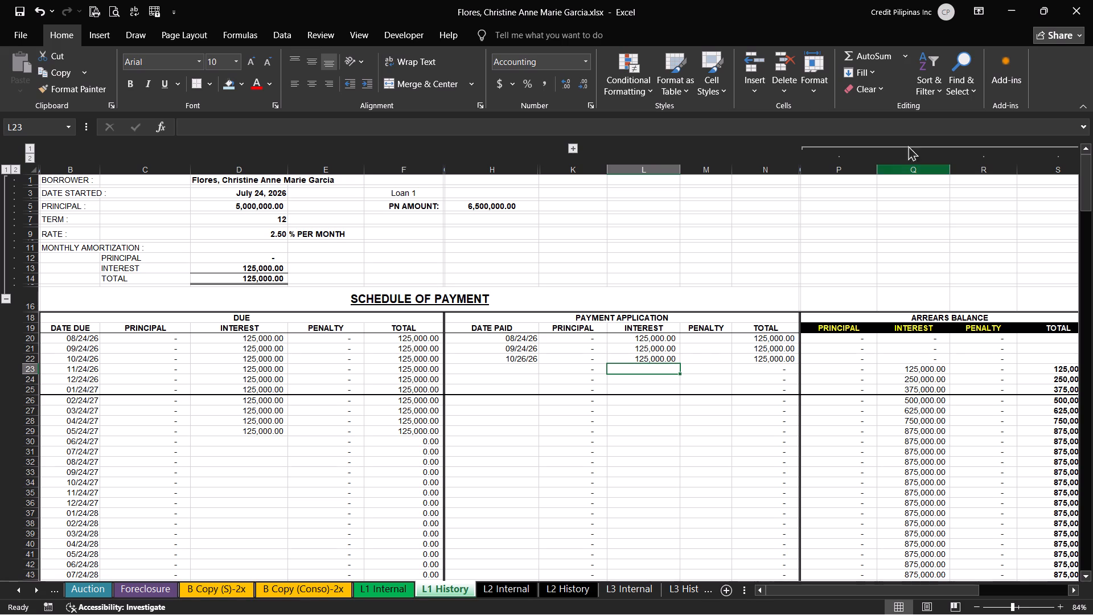
{"action": "left_click", "coordinate": [1089, 13]}
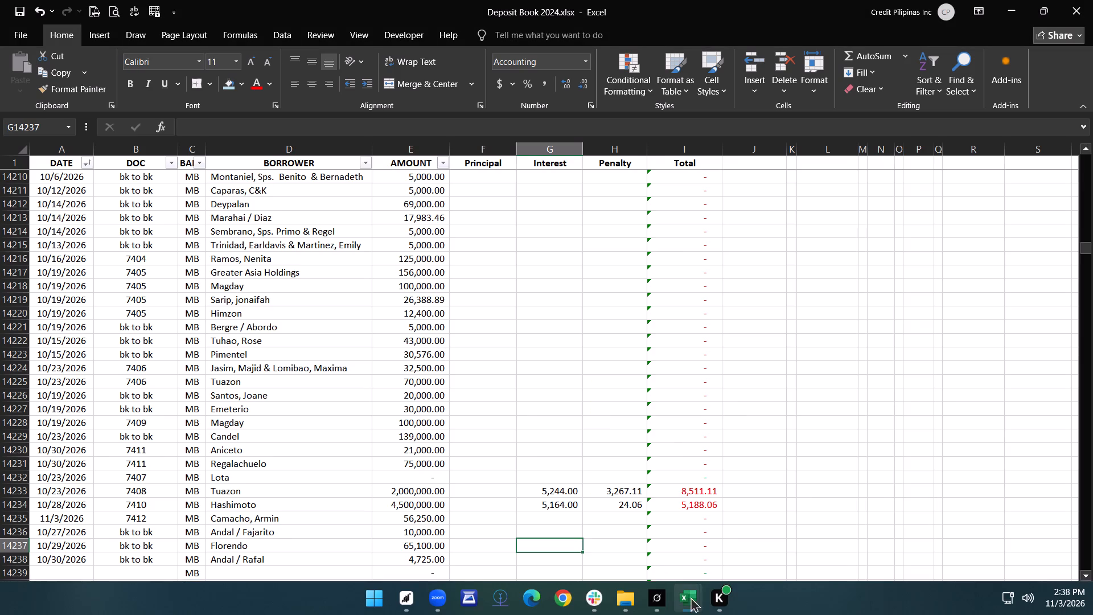
Open the Alvero statement of account workbook from the SOA's folder.
{"action": "left_click", "coordinate": [628, 601]}
{"action": "left_click", "coordinate": [568, 556]}
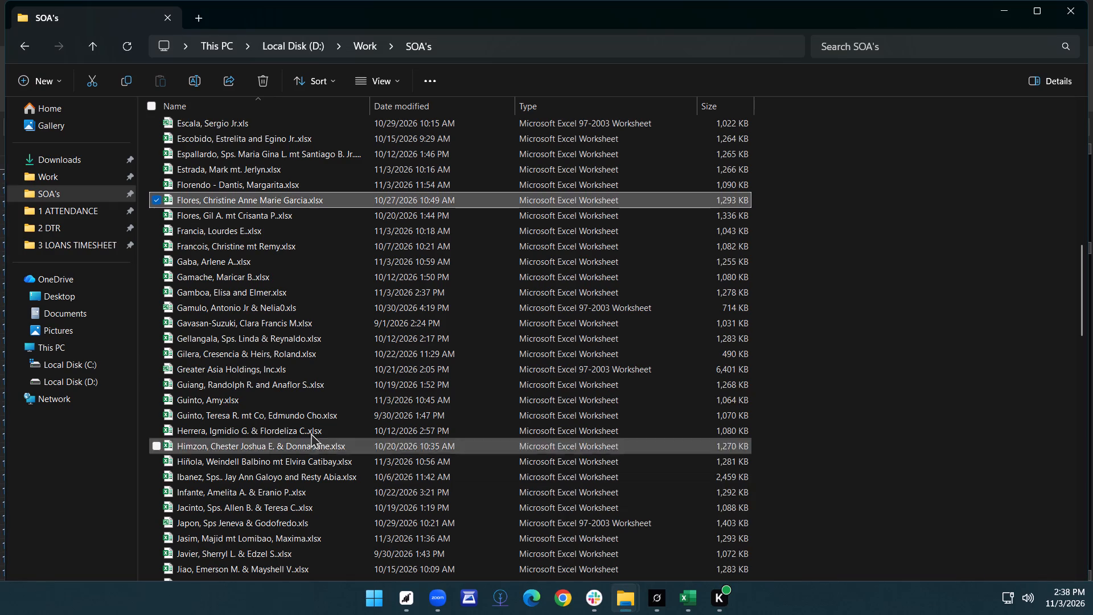
{"action": "scroll", "coordinate": [232, 172], "scroll_direction": "up", "scroll_amount": 17}
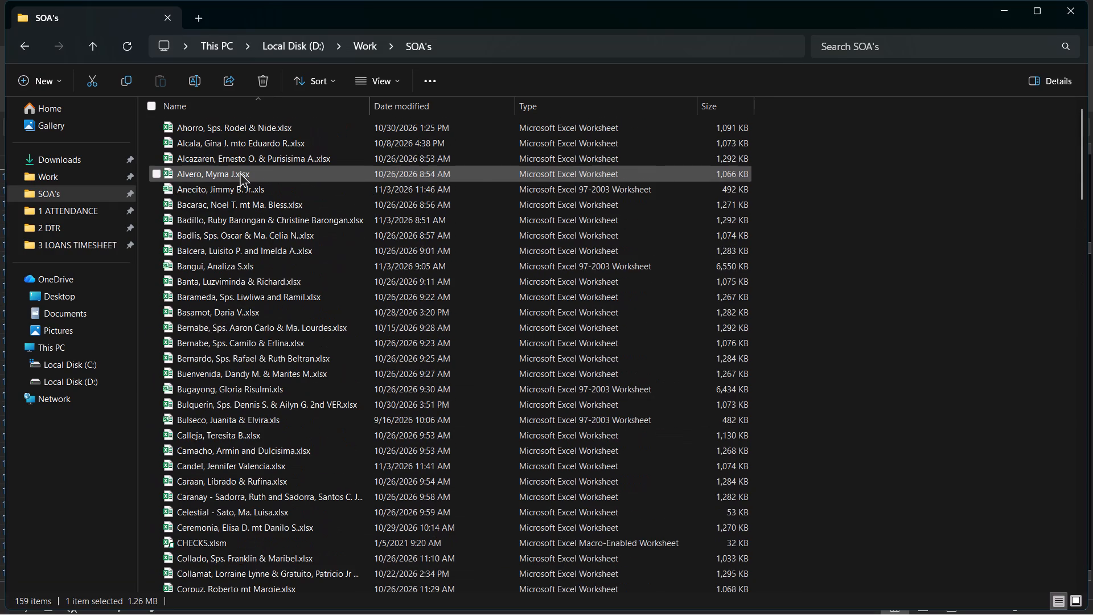
{"action": "scroll", "coordinate": [240, 172], "scroll_direction": "up", "scroll_amount": 1}
{"action": "double_click", "coordinate": [240, 172]}
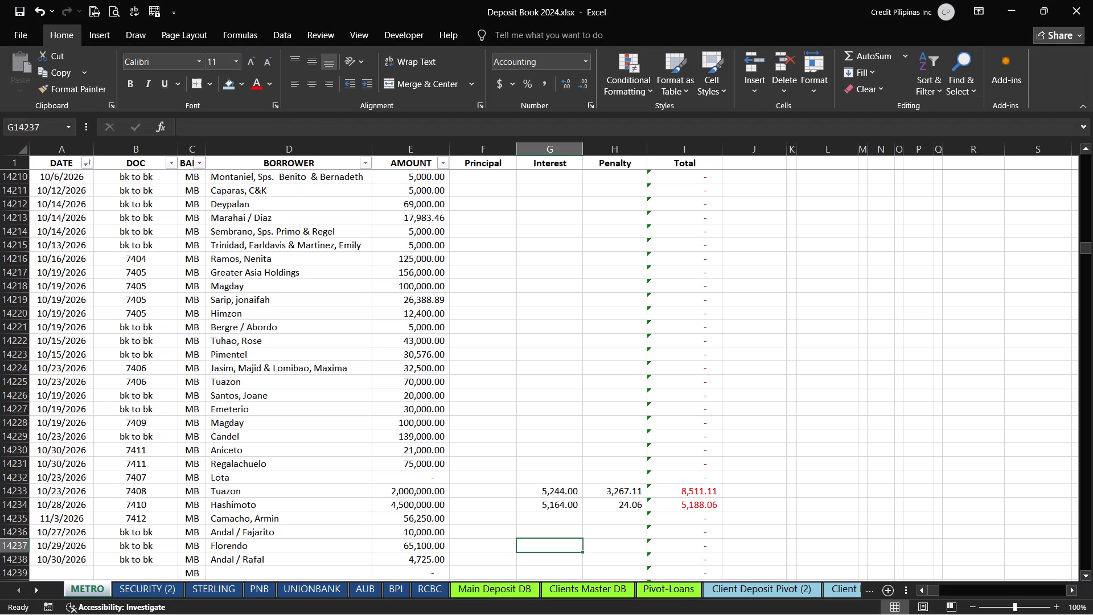
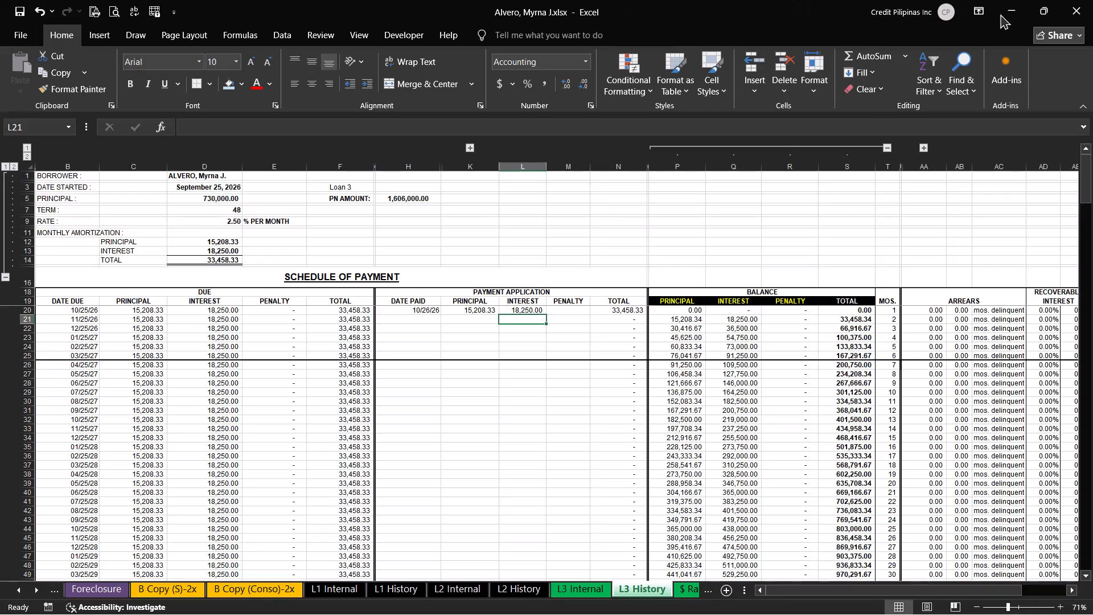
{"action": "left_click", "coordinate": [1076, 11]}
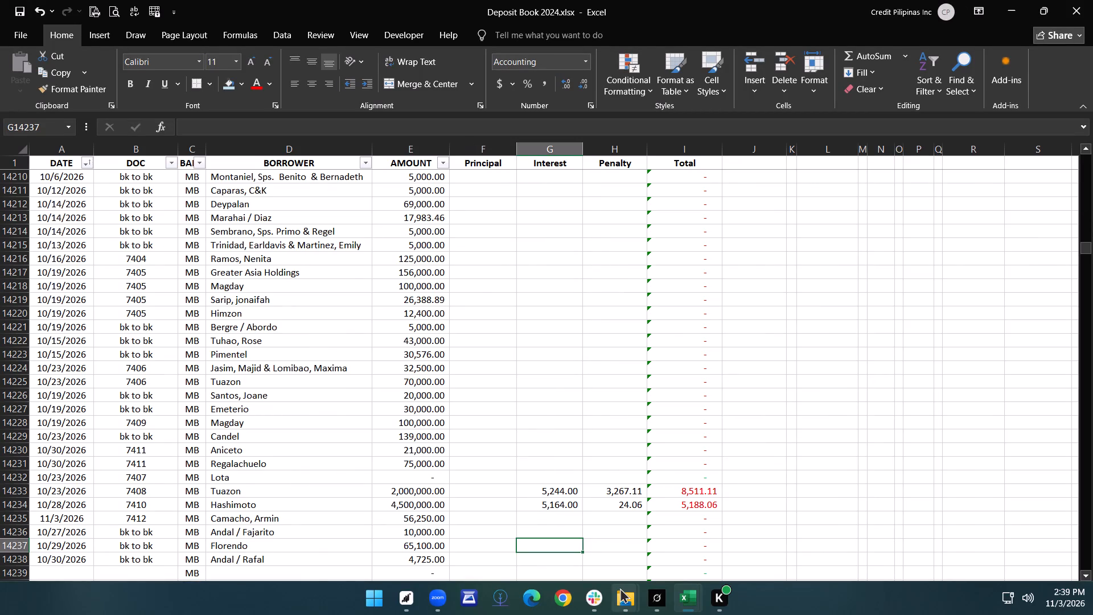
Open the Lim statement of account workbook from the SOA's folder.
{"action": "left_click", "coordinate": [627, 600]}
{"action": "left_click", "coordinate": [533, 538]}
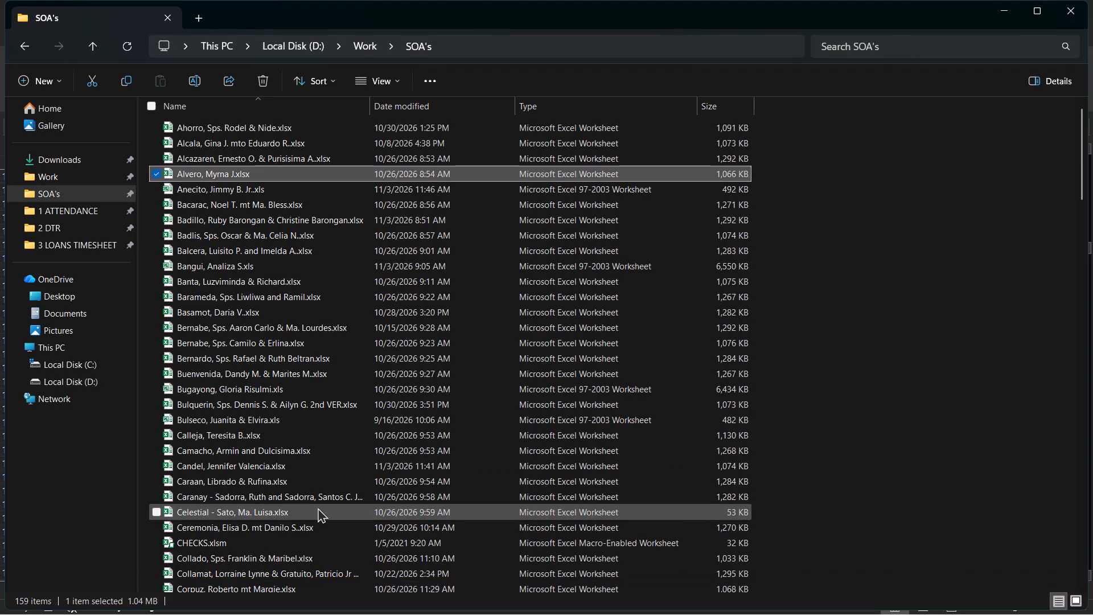
{"action": "scroll", "coordinate": [318, 507], "scroll_direction": "down", "scroll_amount": 18}
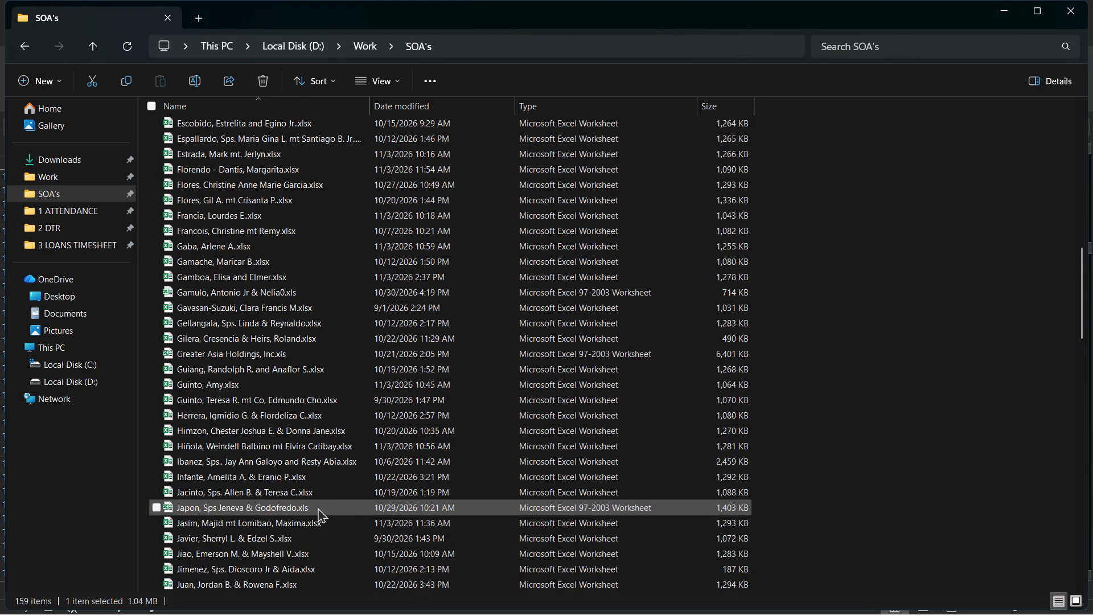
{"action": "double_click", "coordinate": [296, 568]}
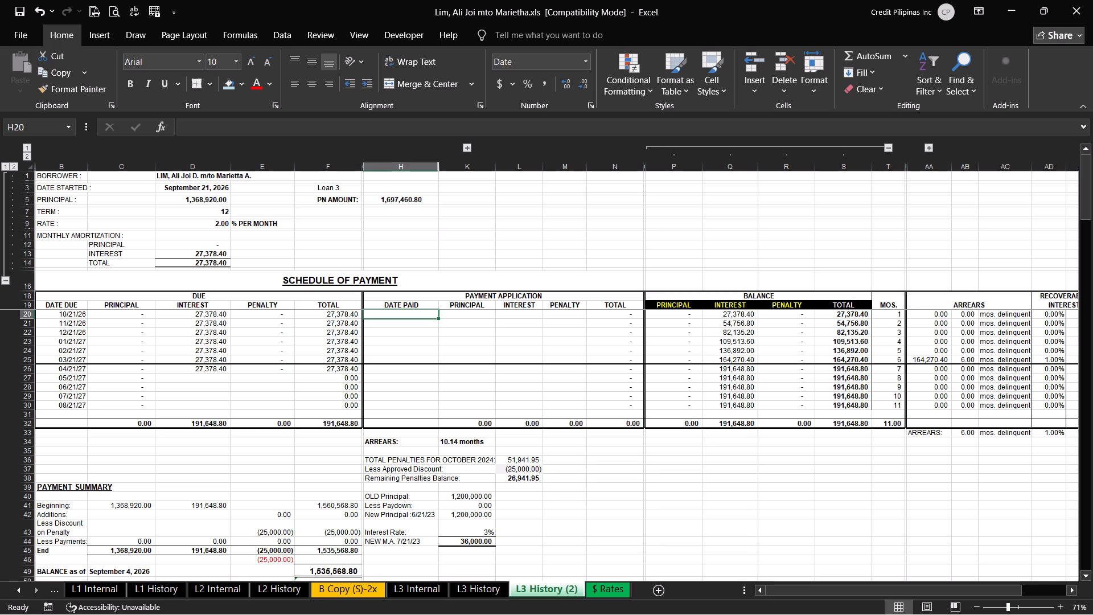
Post a 10/27/26 payment with 27,378.40 interest to the 10/21/26 due row of Lim's Loan 3 payment schedule.
{"action": "scroll", "coordinate": [349, 518], "scroll_direction": "up", "scroll_amount": 11}
{"action": "type", "text": "10/27"}
{"action": "key", "text": "Return"}
{"action": "key", "text": "Up"}
{"action": "key", "text": "Right"}
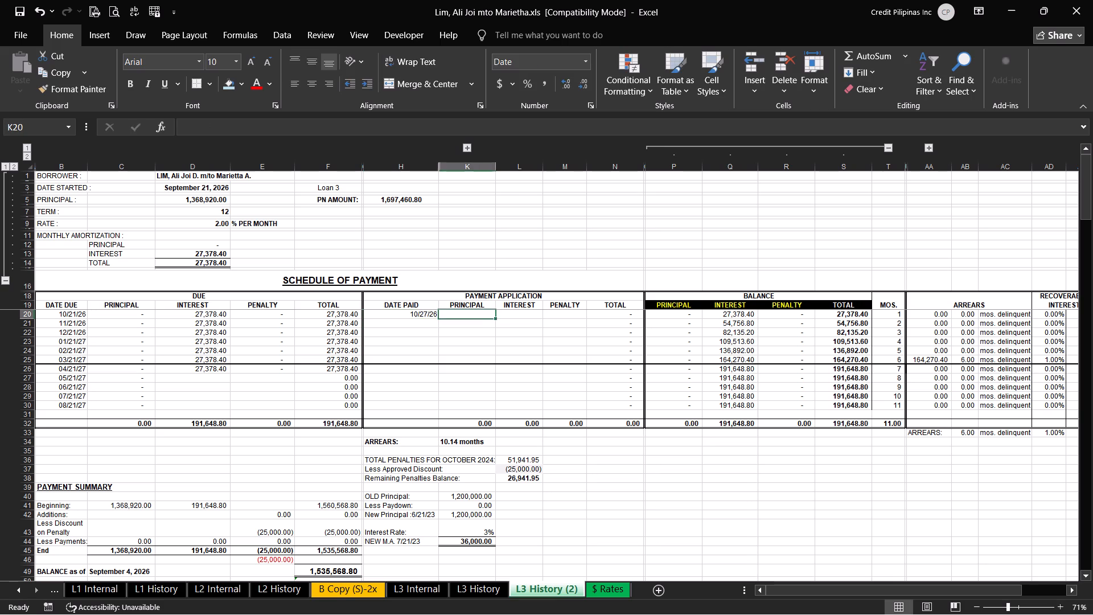
{"action": "key", "text": "Right"}
{"action": "type", "text": "27"}
{"action": "type", "text": "378.40"}
{"action": "key", "text": "Return"}
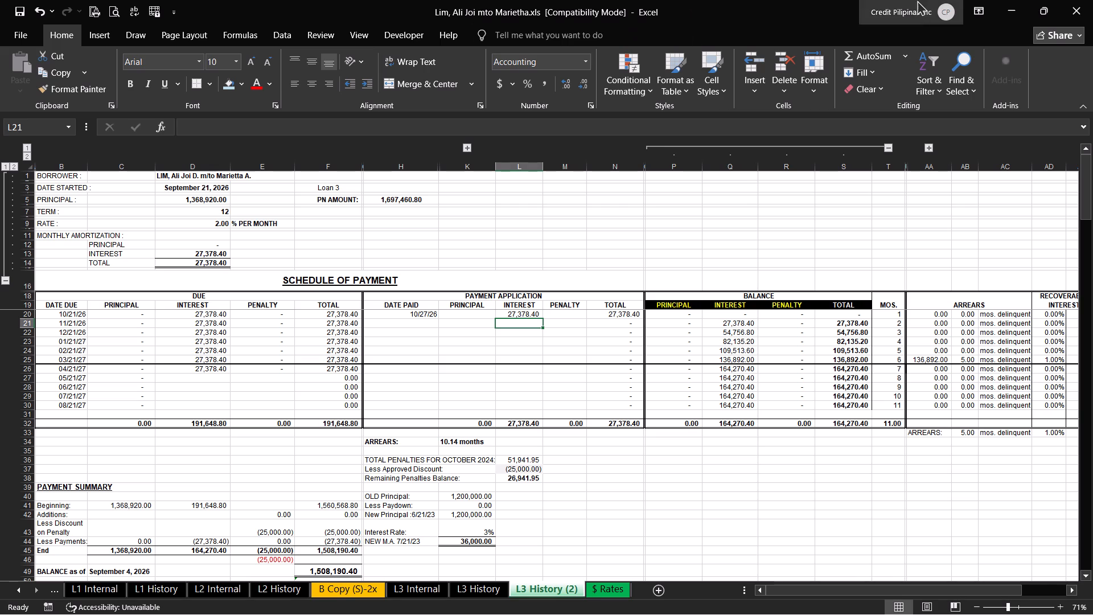
Close the Lim statement of account workbook, saving its changes.
{"action": "left_click", "coordinate": [1074, 6]}
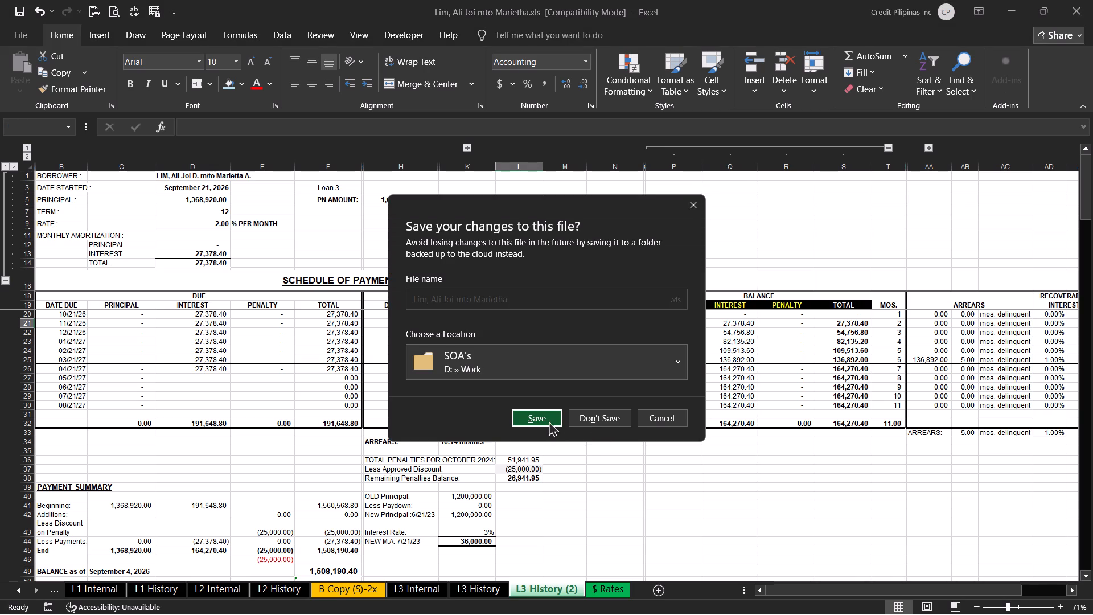
{"action": "left_click", "coordinate": [549, 421]}
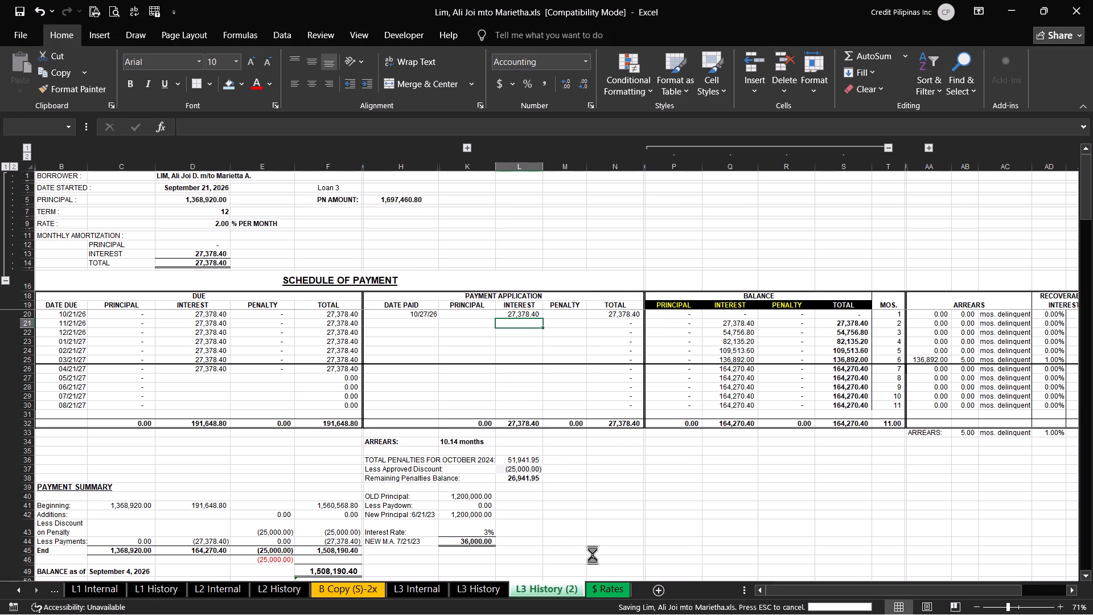
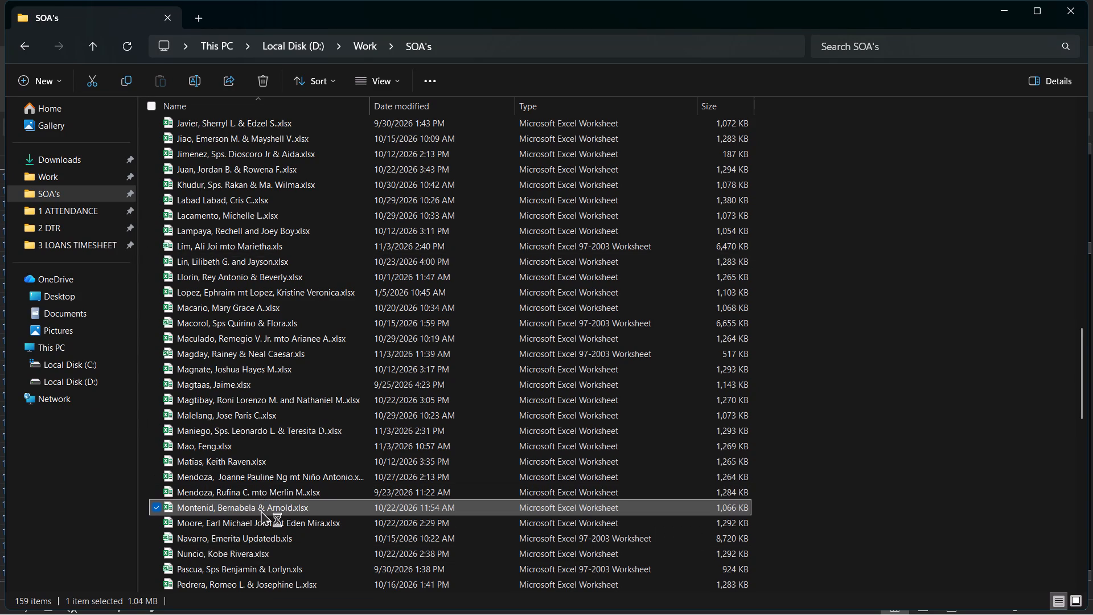
Open the Montenid statement of account workbook from the SOA's folder.
{"action": "double_click", "coordinate": [261, 510]}
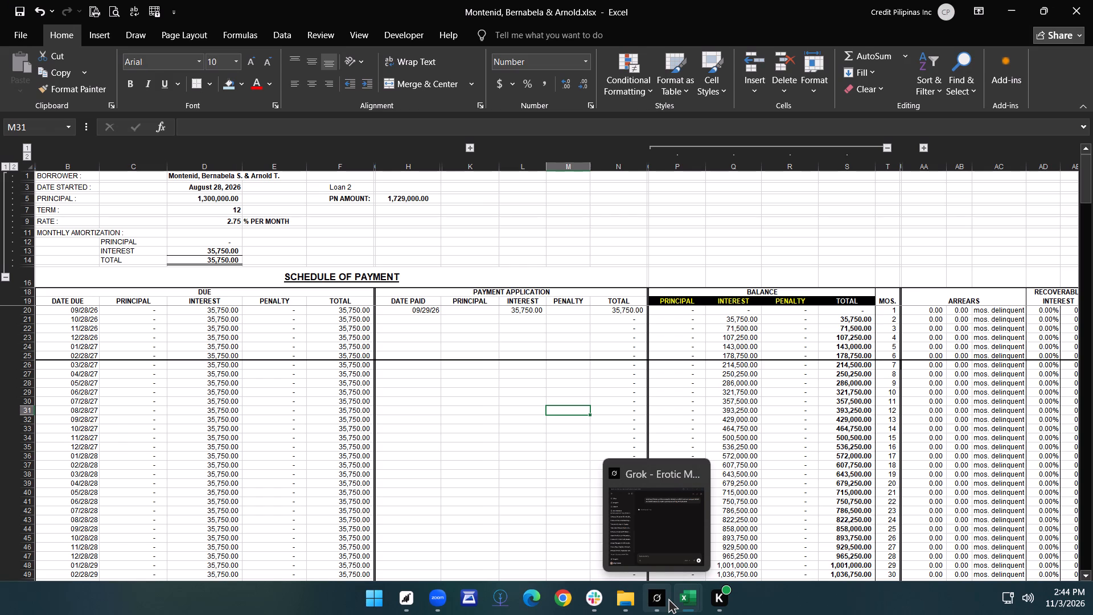
Post a 10/28/26 payment with 35,750.00 interest to the 10/28/26 due row of Montenid's Loan 2 payment schedule.
{"action": "left_click", "coordinate": [749, 388]}
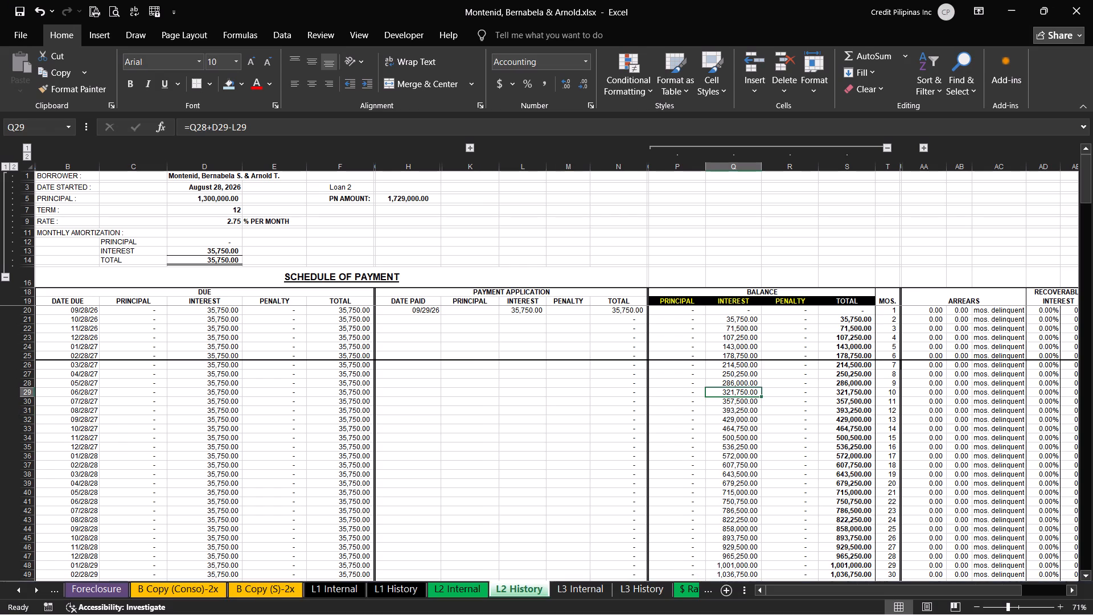
{"action": "left_click", "coordinate": [406, 319]}
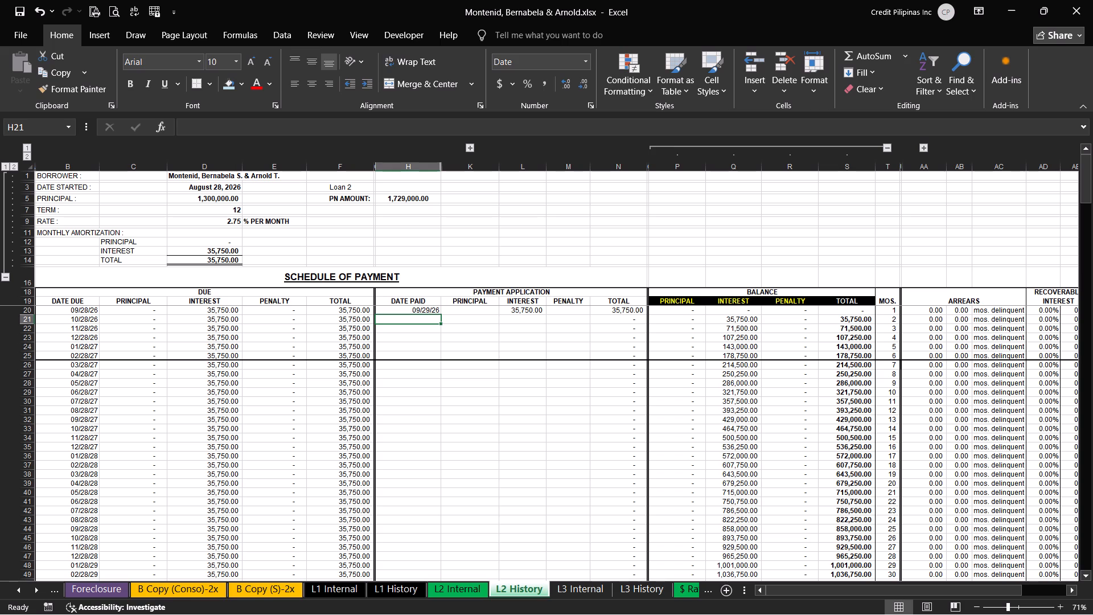
{"action": "type", "text": "10/28"}
{"action": "key", "text": "Return"}
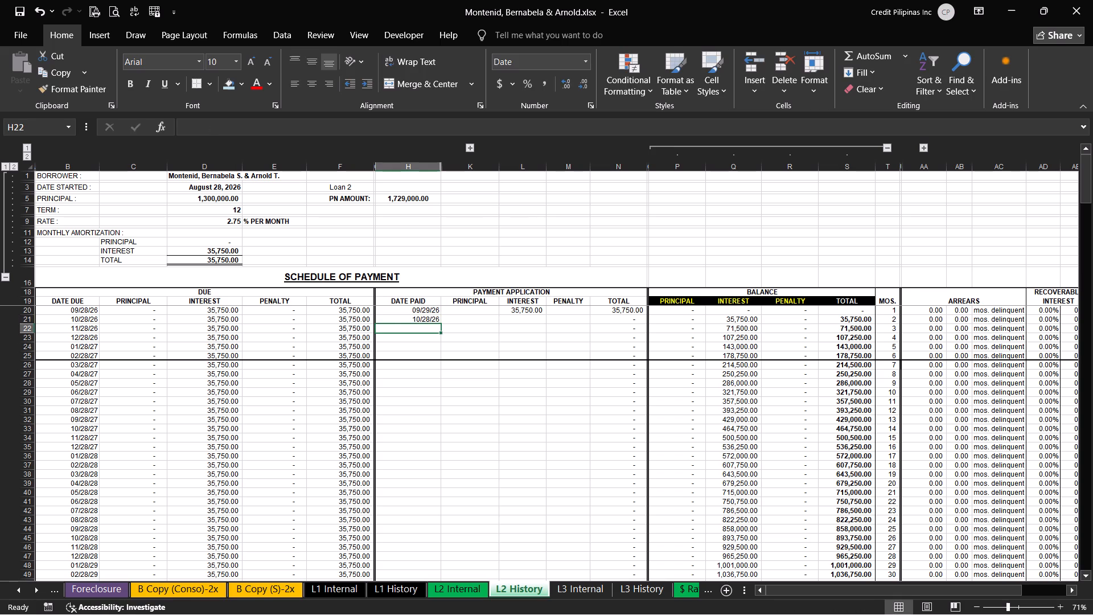
{"action": "key", "text": "Right"}
{"action": "key", "text": "Right"}
{"action": "key", "text": "Up"}
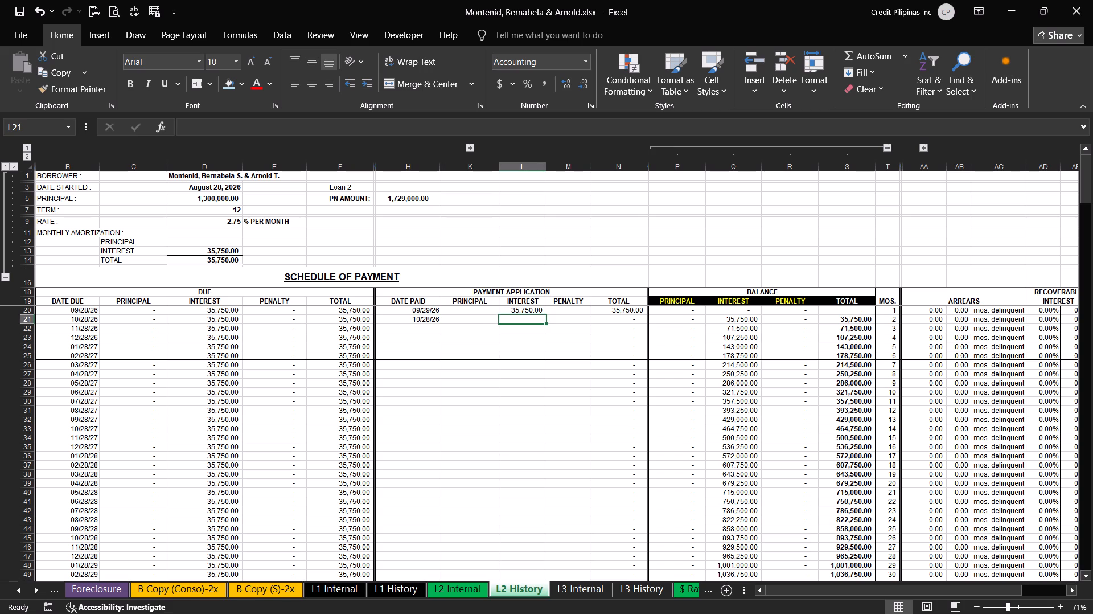
{"action": "type", "text": "35750"}
{"action": "key", "text": "Return"}
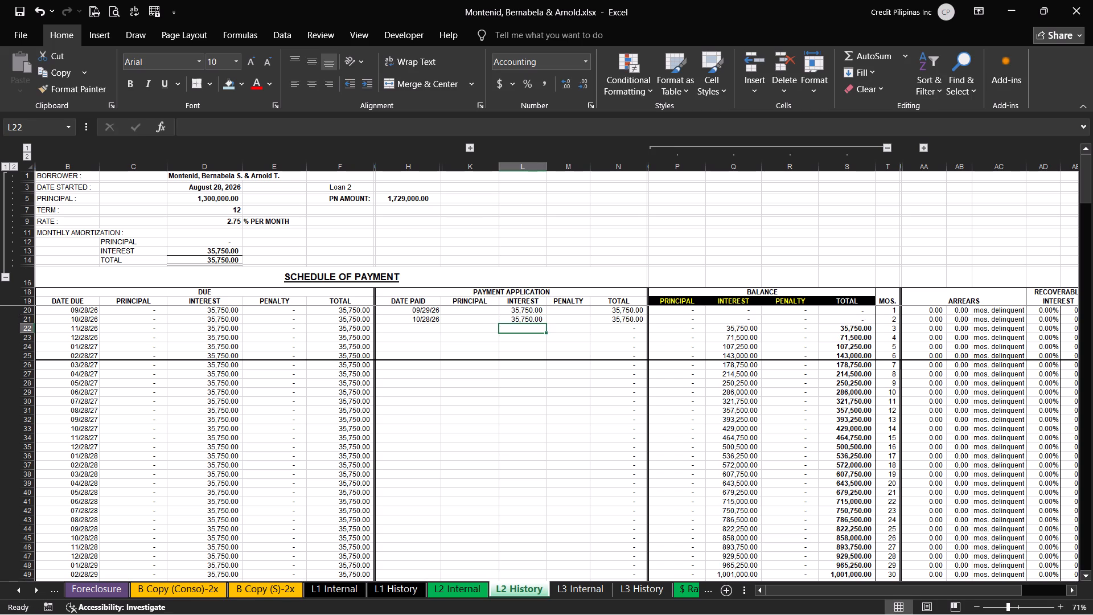
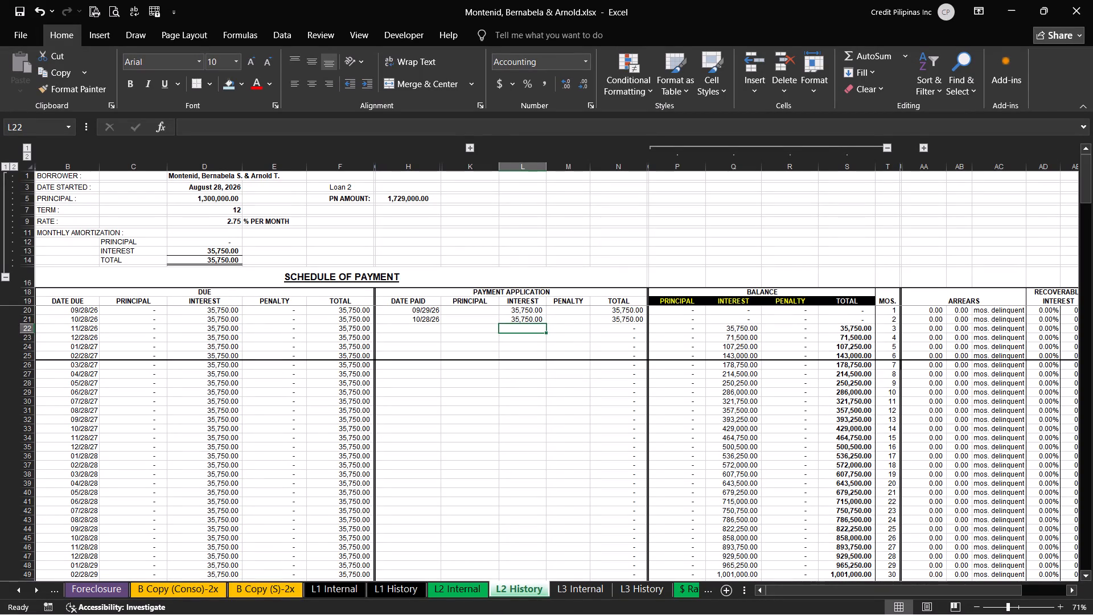
Save the Montenid workbook's changes in the SOA's folder and close it.
{"action": "left_click", "coordinate": [1071, 14]}
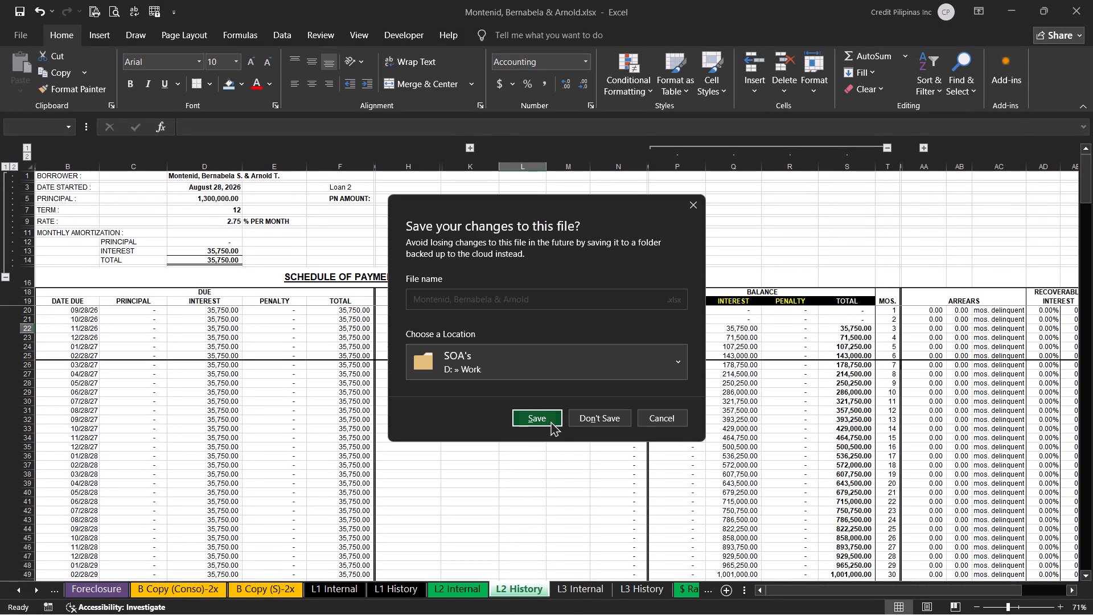
{"action": "left_click", "coordinate": [550, 421]}
Open the Guinto mt Co statement of account workbook from the SOA's folder.
{"action": "left_click", "coordinate": [631, 601]}
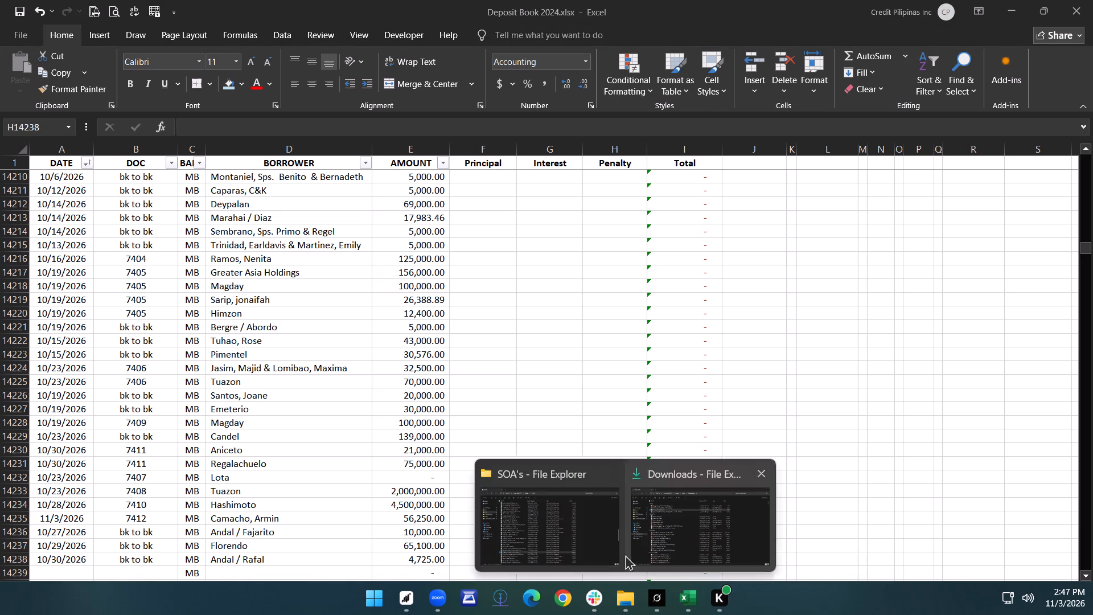
{"action": "left_click", "coordinate": [565, 536]}
{"action": "left_click", "coordinate": [195, 413]}
{"action": "key", "text": "g"}
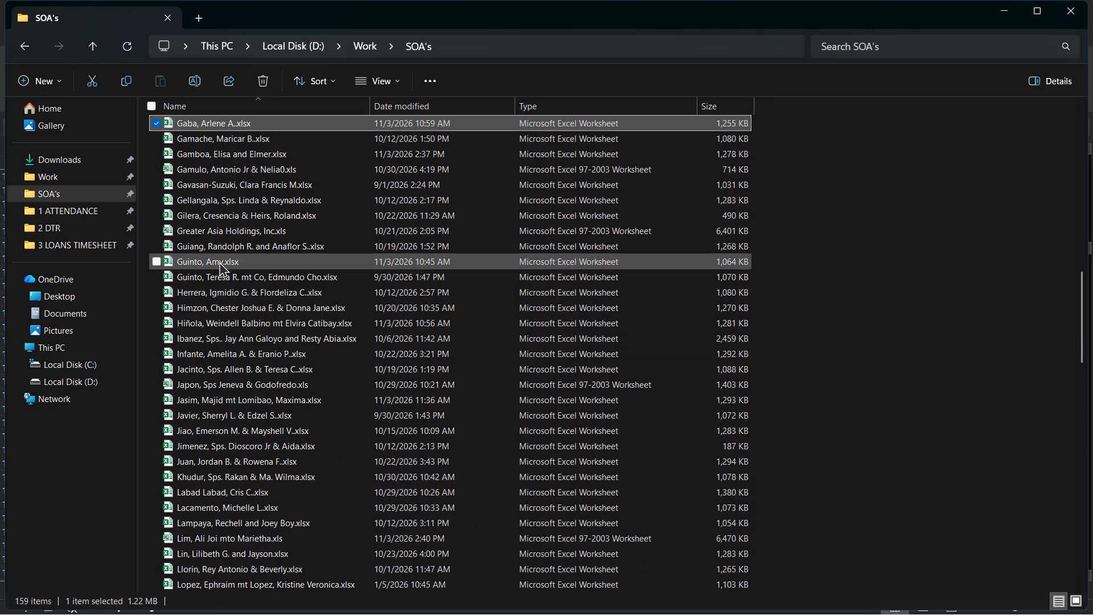
{"action": "double_click", "coordinate": [221, 274]}
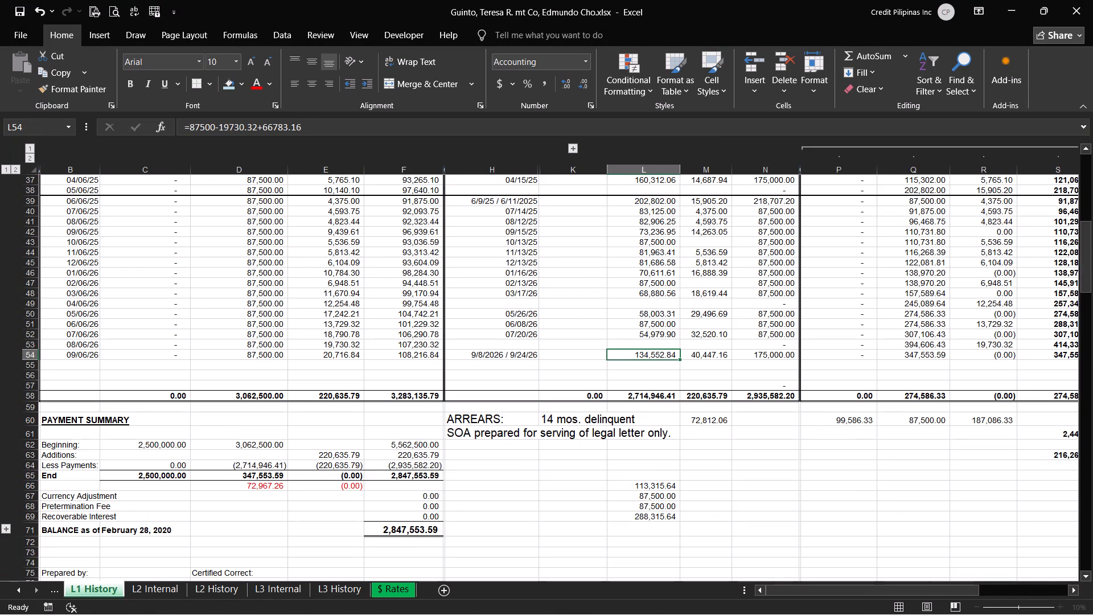
Copy the 09/06/26 row of the L1 History schedule to the row below and set its due date to 10/6.
{"action": "left_click", "coordinate": [35, 356]}
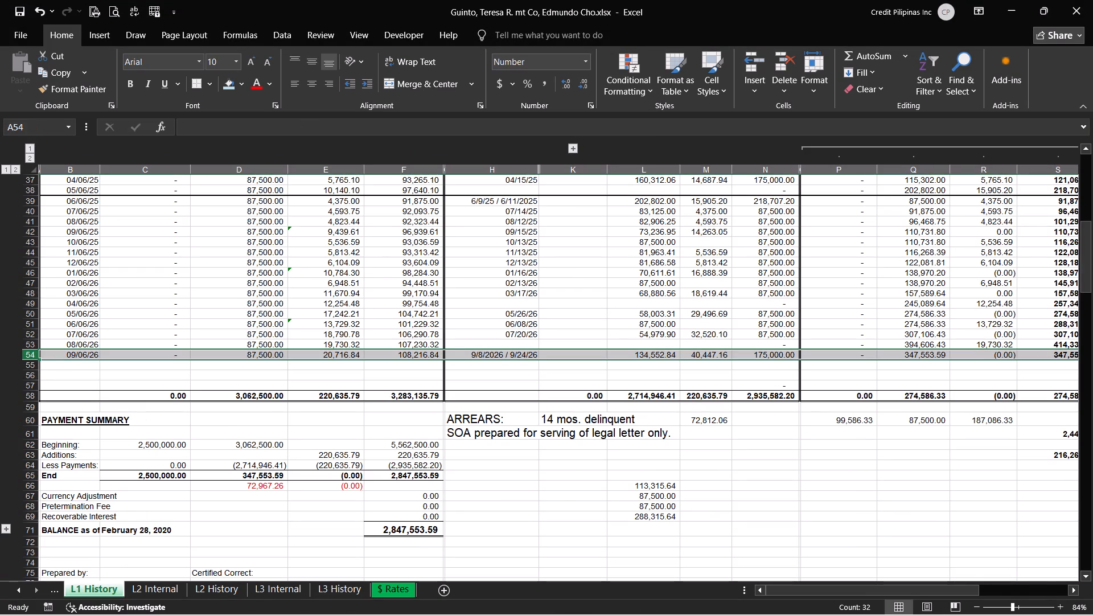
{"action": "key", "text": "ctrl+c"}
{"action": "key", "text": "Down"}
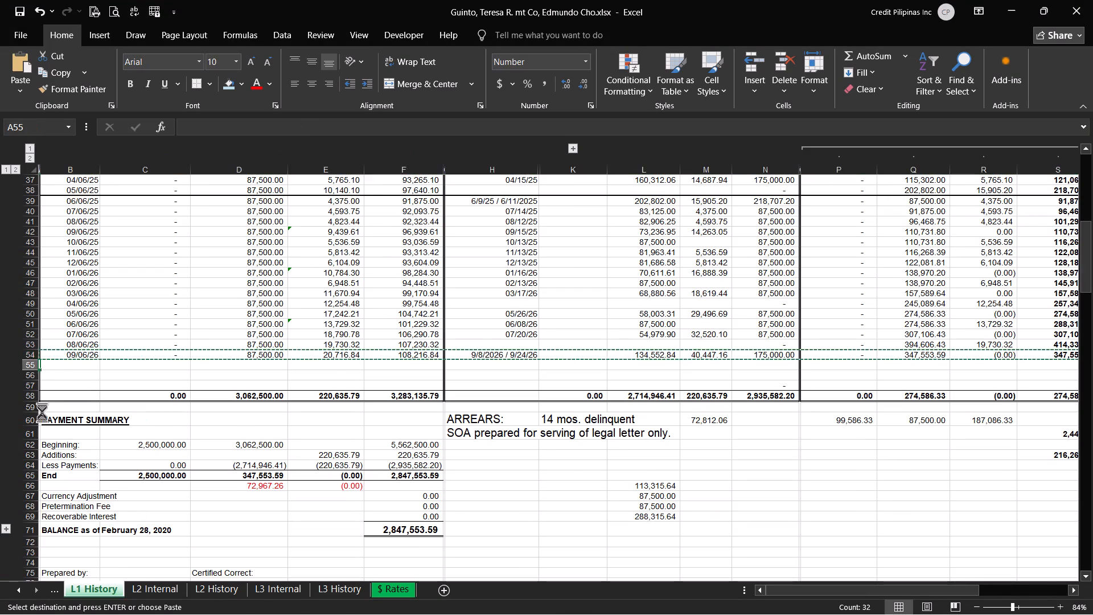
{"action": "key", "text": "Return"}
{"action": "key", "text": "Right"}
{"action": "key", "text": "Right"}
{"action": "key", "text": "Left"}
{"action": "type", "text": "10/6"}
{"action": "key", "text": "Return"}
Clear the copied date paid, principal, interest and penalty payment entries from the 10/06/26 due row.
{"action": "key", "text": "Up"}
{"action": "key", "text": "Right"}
{"action": "key", "text": "Right"}
{"action": "key", "text": "Right"}
{"action": "key", "text": "Right"}
{"action": "key", "text": "Right"}
{"action": "key", "text": "Right"}
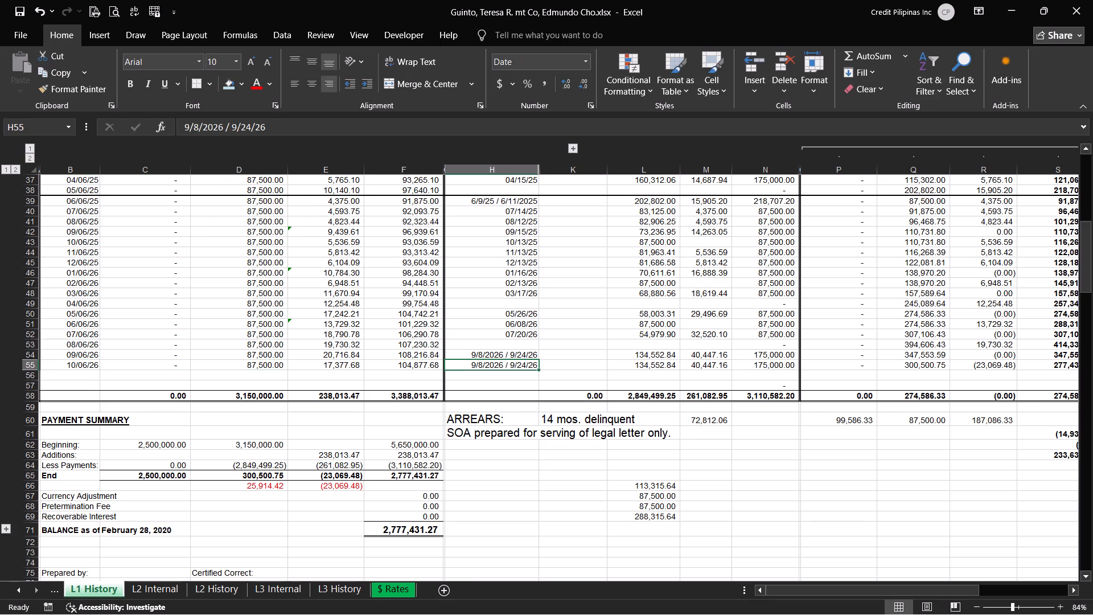
{"action": "key", "text": "shift+Right"}
{"action": "key", "text": "shift+Right"}
{"action": "key", "text": "shift+Right"}
{"action": "key", "text": "Delete"}
Replace the 10/06/26 row's penalty due with the formula copied from the 08/06/26 row and compare it with the 09/06/26 formula.
{"action": "key", "text": "Left"}
{"action": "key", "text": "Left"}
{"action": "key", "text": "Left"}
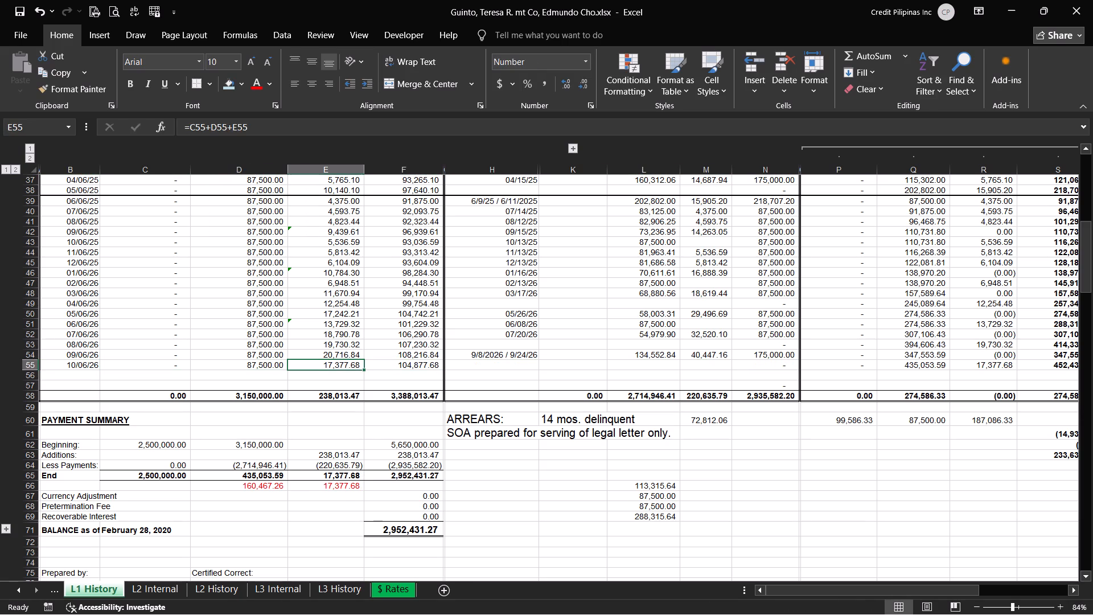
{"action": "key", "text": "Delete"}
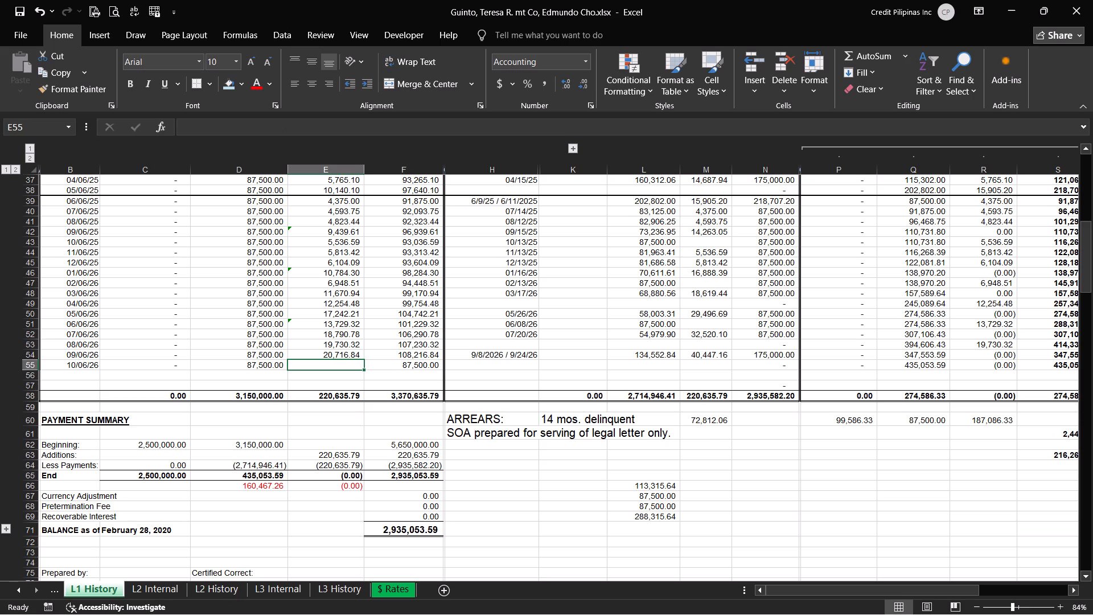
{"action": "key", "text": "Up"}
{"action": "key", "text": "Up"}
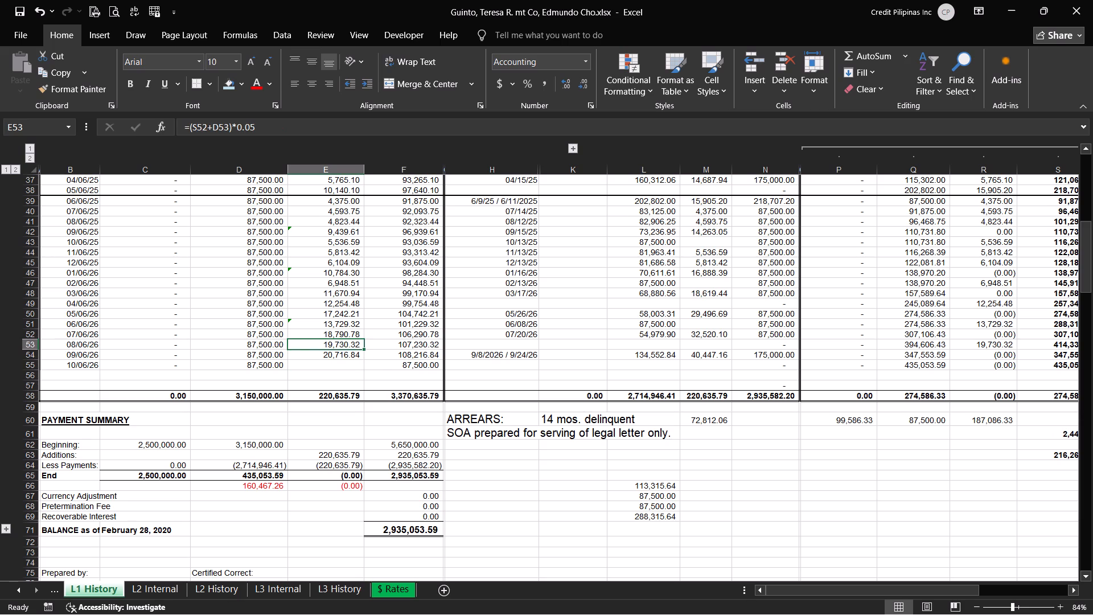
{"action": "key", "text": "ctrl+c"}
{"action": "key", "text": "Down"}
{"action": "key", "text": "Down"}
{"action": "key", "text": "Return"}
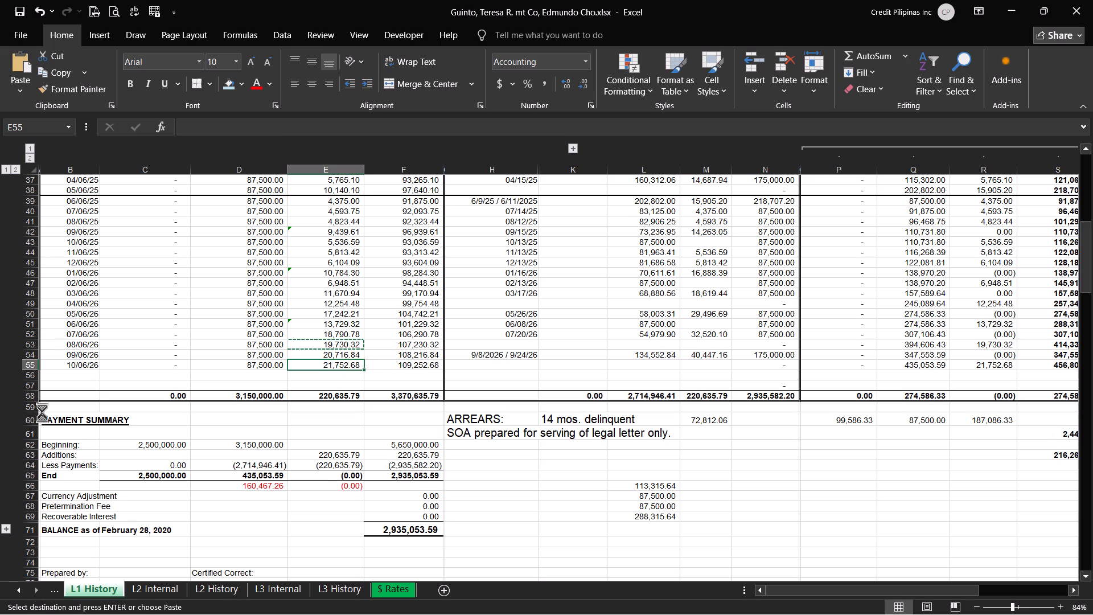
{"action": "key", "text": "Up"}
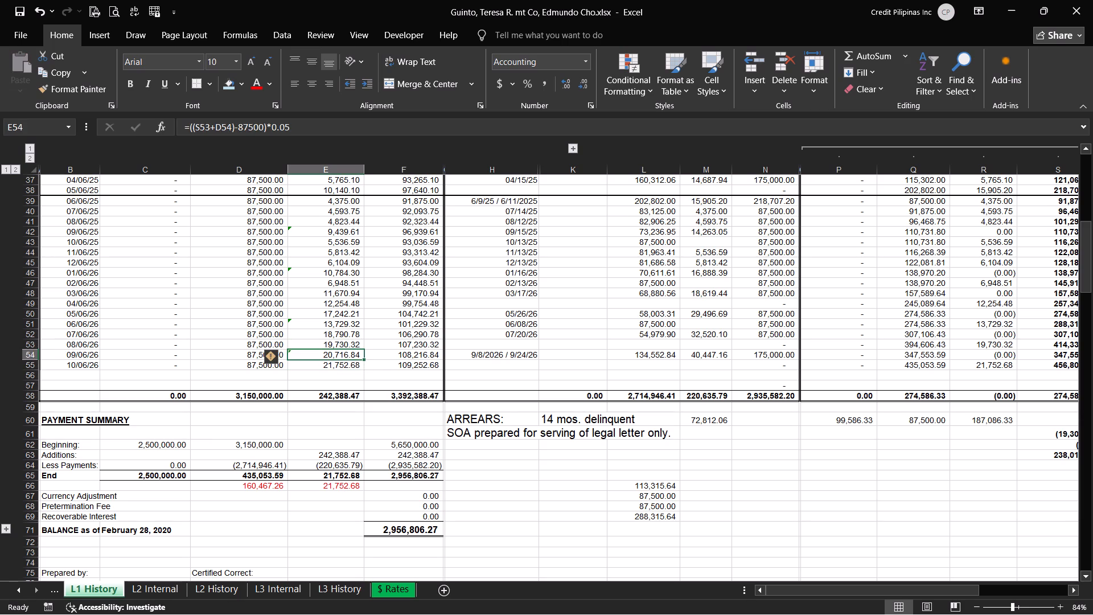
{"action": "key", "text": "Down"}
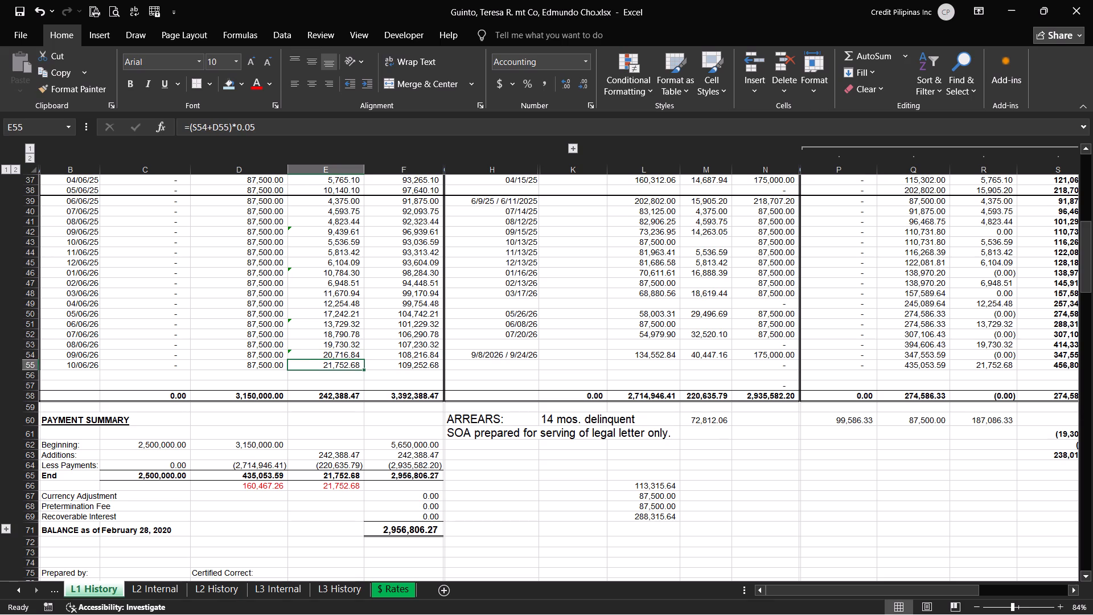
Enter 10/28 as the date paid and 21,752.68 as the penalty payment in the 10/06/26 due row.
{"action": "key", "text": "Right"}
{"action": "key", "text": "Right"}
{"action": "key", "text": "Right"}
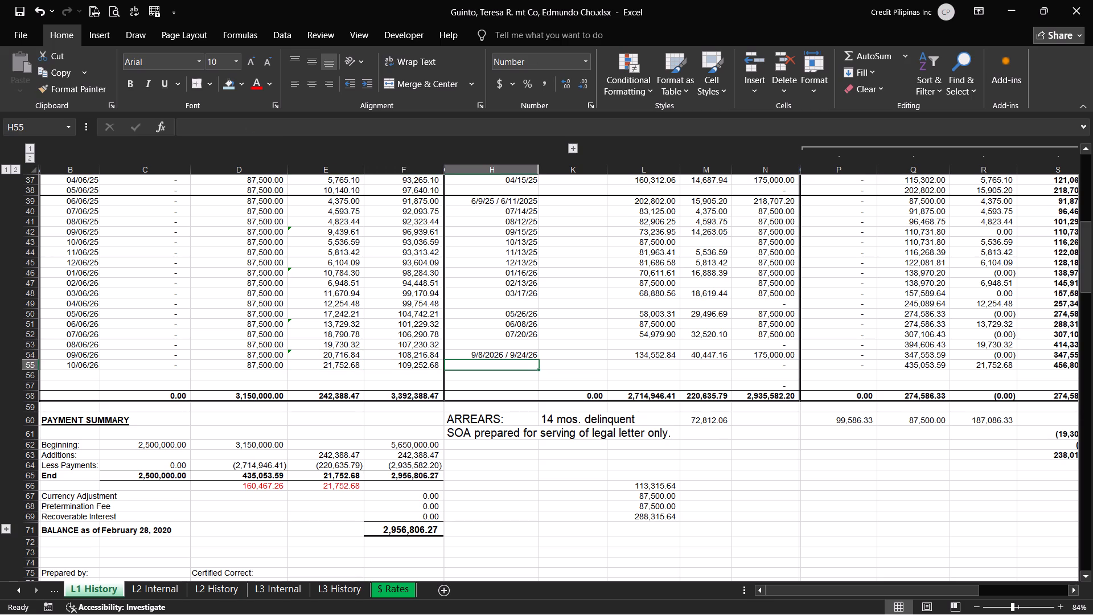
{"action": "type", "text": "10/"}
{"action": "type", "text": "28"}
{"action": "key", "text": "Return"}
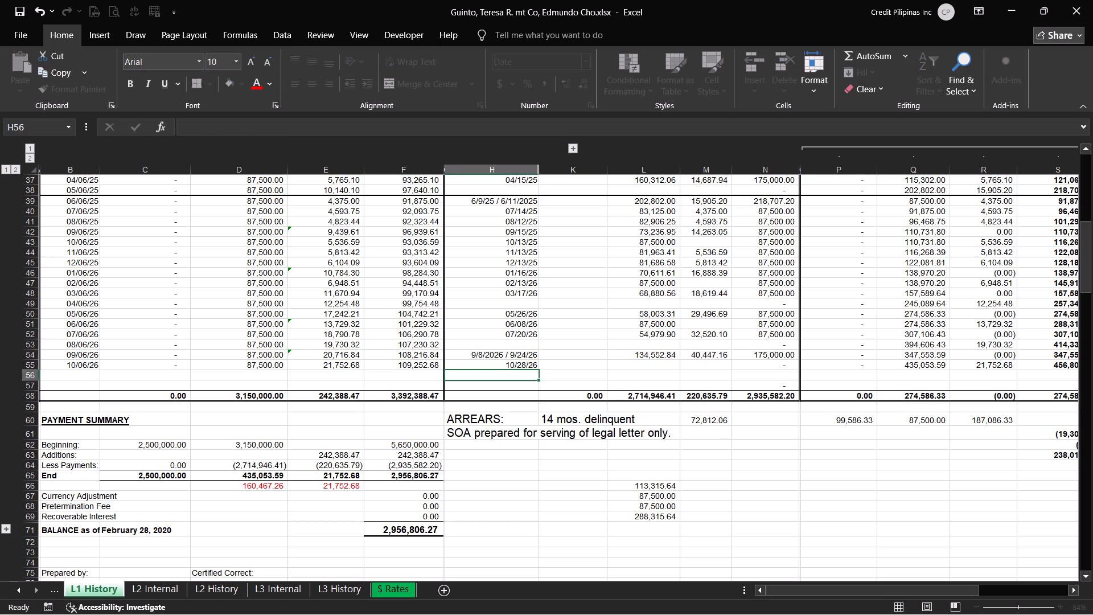
{"action": "key", "text": "Up"}
{"action": "key", "text": "Right"}
{"action": "key", "text": "Right"}
{"action": "key", "text": "Right"}
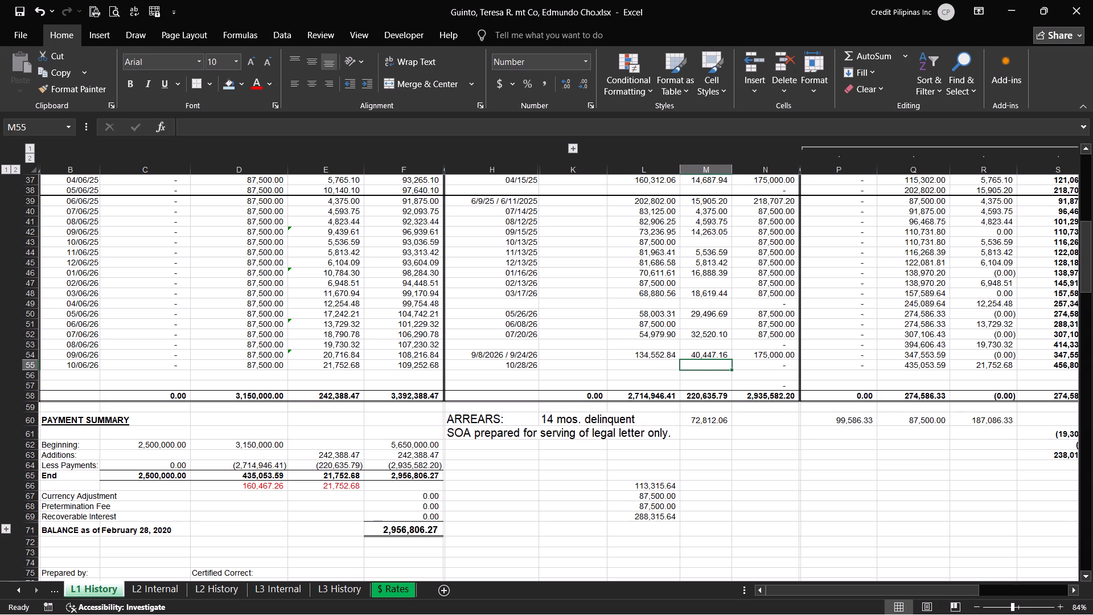
{"action": "type", "text": "21752.68"}
{"action": "key", "text": "Return"}
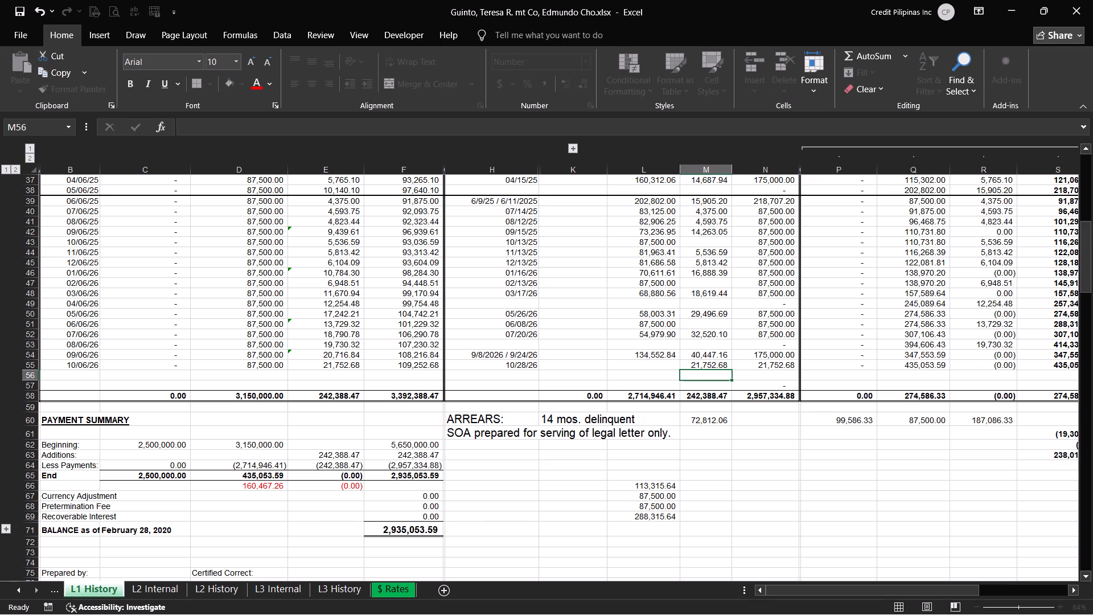
Set the 10/06/26 row's interest payment to a formula of 87,500 minus that row's penalty payment.
{"action": "key", "text": "Up"}
{"action": "key", "text": "Left"}
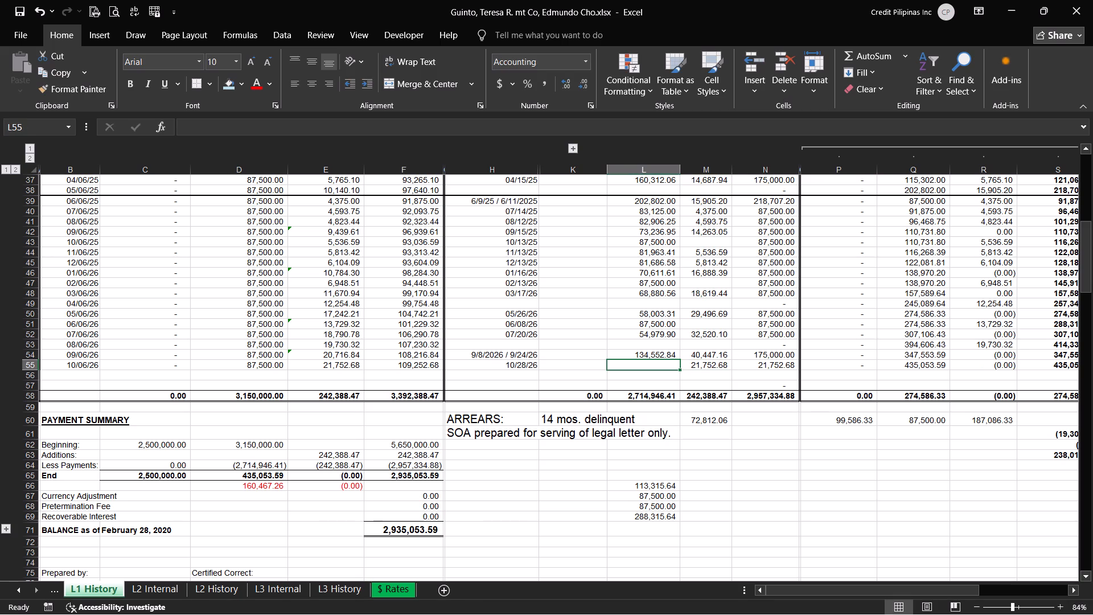
{"action": "type", "text": "=87500-"}
{"action": "key", "text": "Right"}
{"action": "key", "text": "Return"}
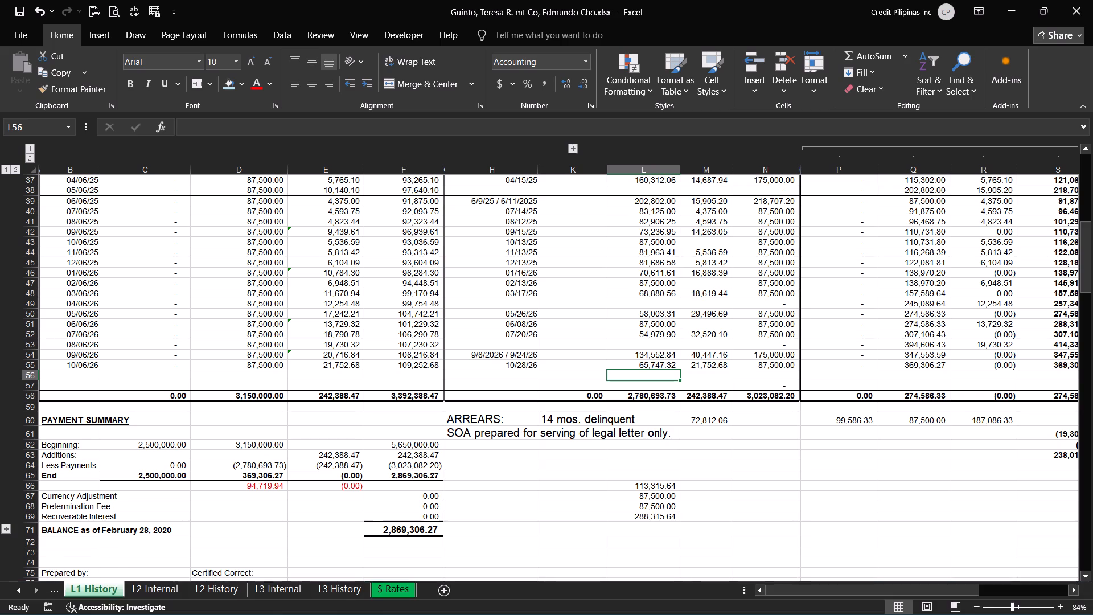
Open the Delos Reyes & De Guia statement of account workbook from the SOA's folder.
{"action": "left_click", "coordinate": [630, 599]}
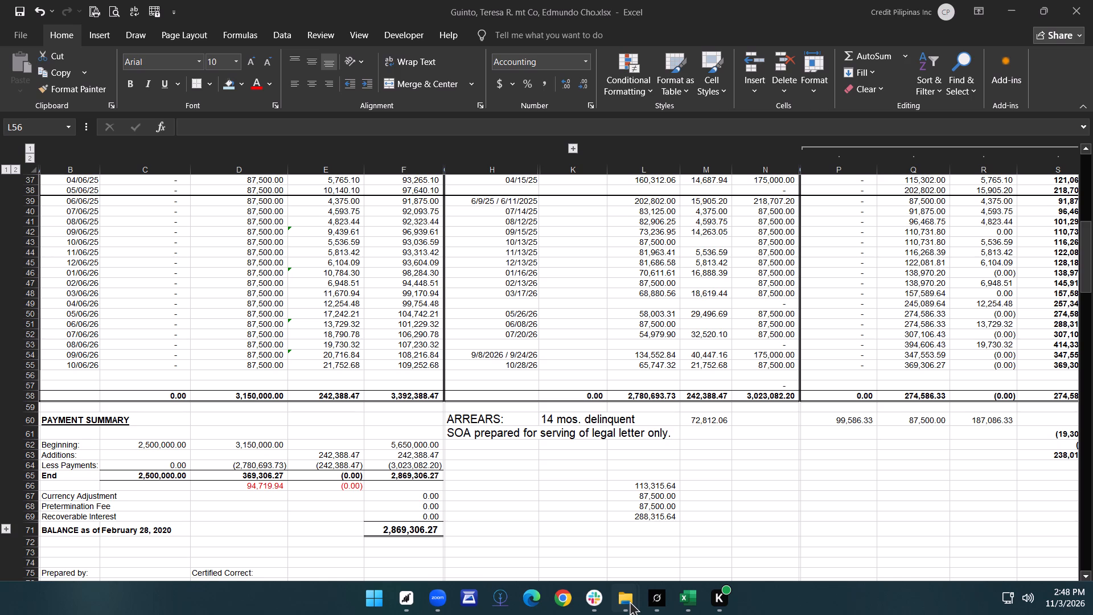
{"action": "left_click", "coordinate": [505, 515]}
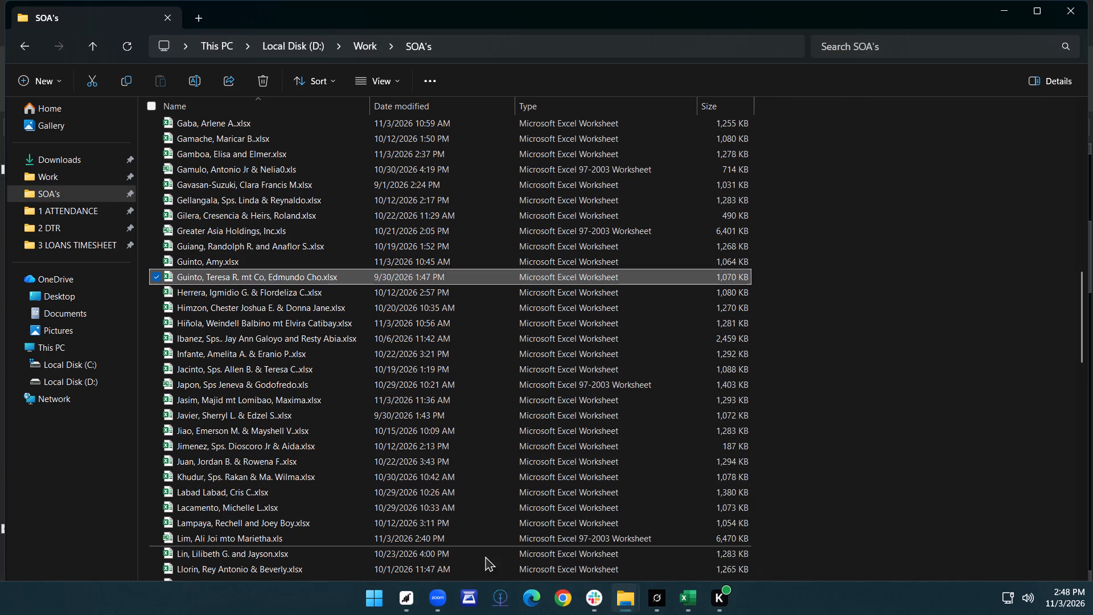
{"action": "left_click", "coordinate": [244, 208]}
{"action": "key", "text": "d"}
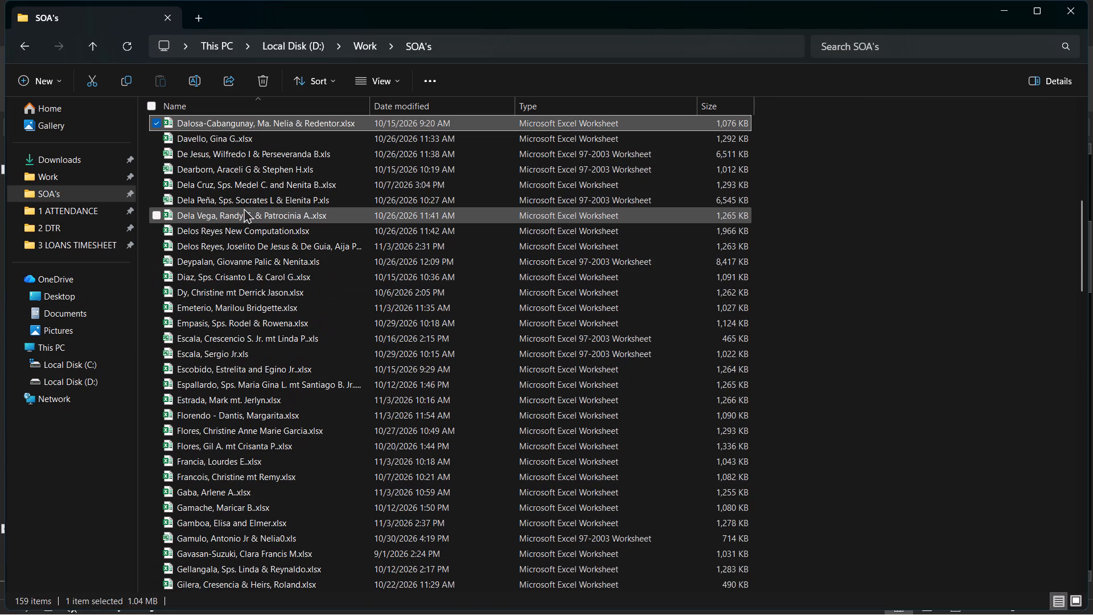
{"action": "double_click", "coordinate": [233, 241]}
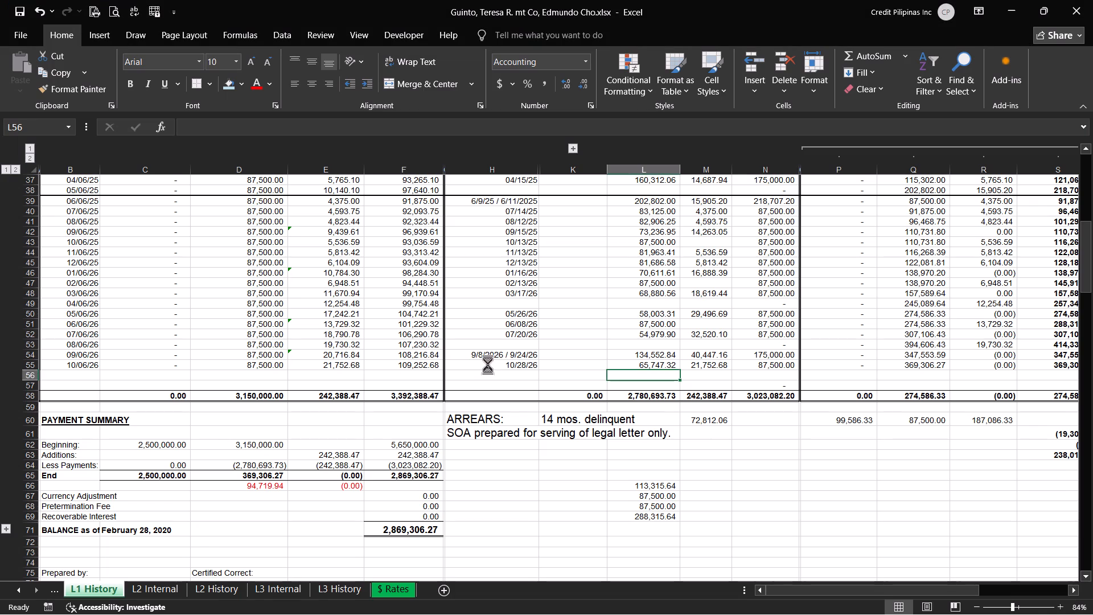
Append 10/29/26 to the existing date paid of the 10/11/26 due row in the Loan 1 history.
{"action": "left_click", "coordinate": [503, 400]}
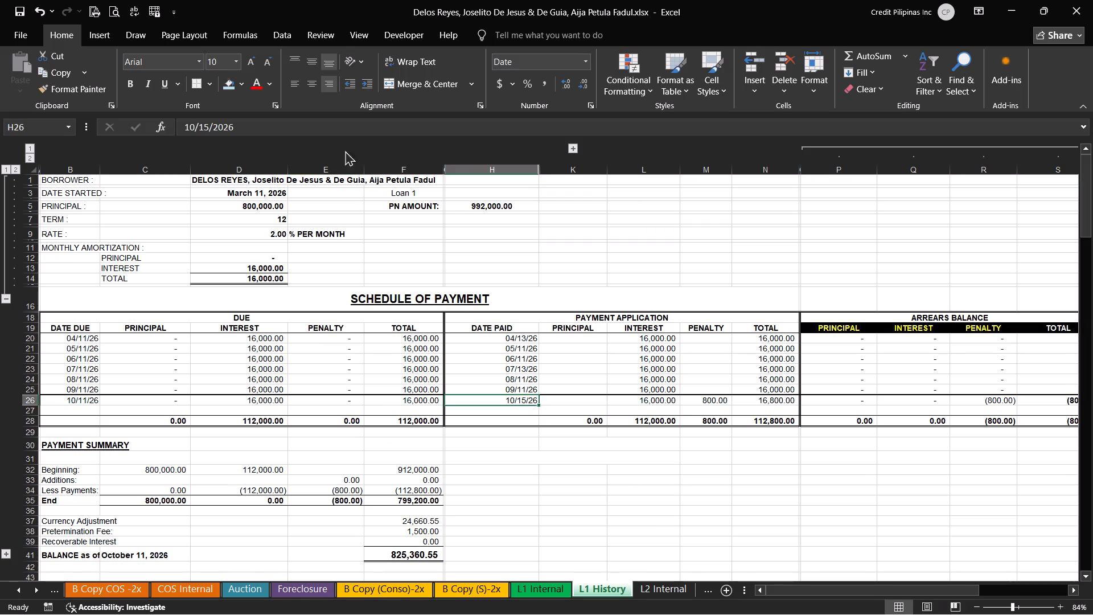
{"action": "left_click", "coordinate": [342, 130]}
{"action": "key", "text": "space"}
{"action": "type", "text": "10/29"}
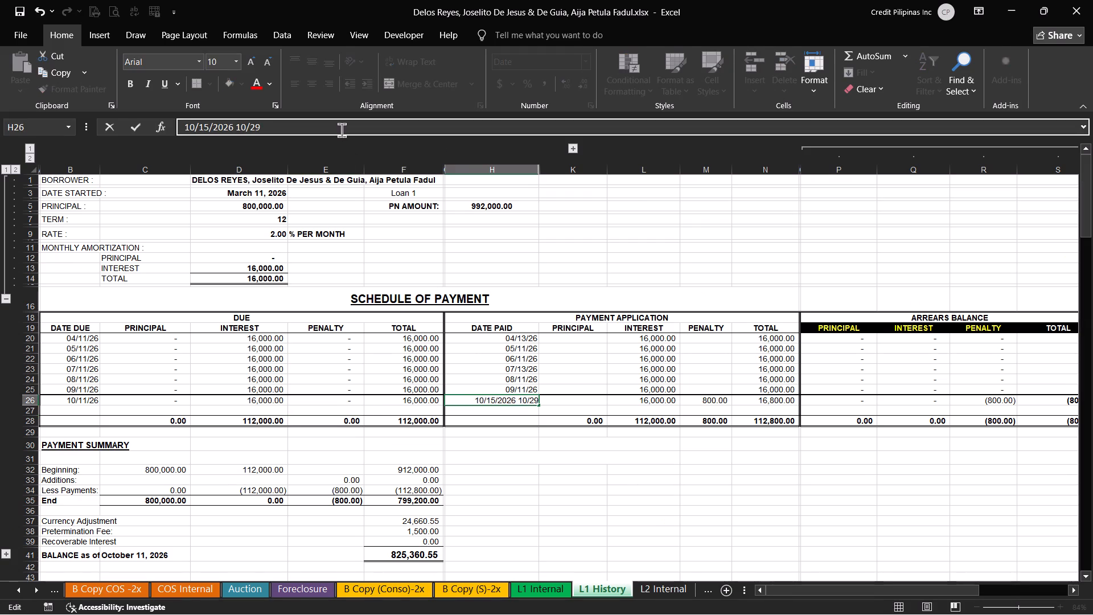
{"action": "type", "text": "/26"}
{"action": "key", "text": "Return"}
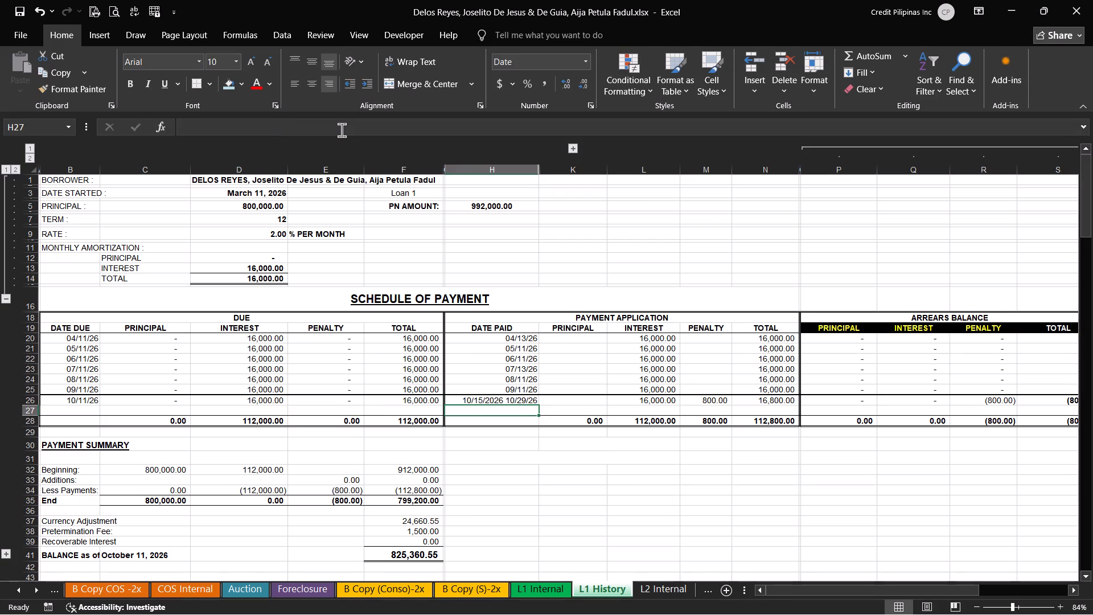
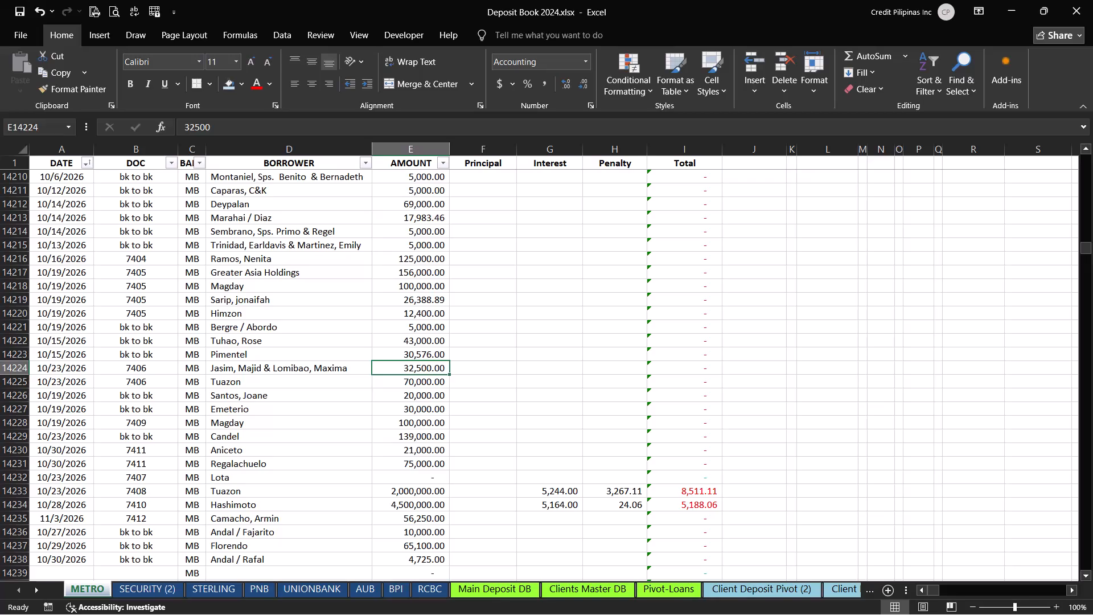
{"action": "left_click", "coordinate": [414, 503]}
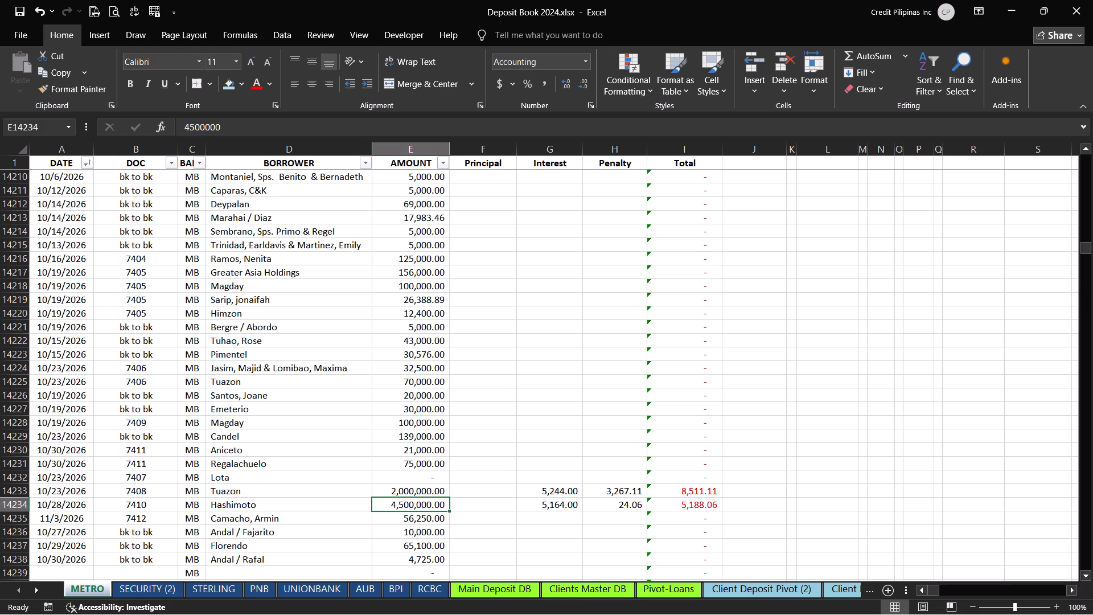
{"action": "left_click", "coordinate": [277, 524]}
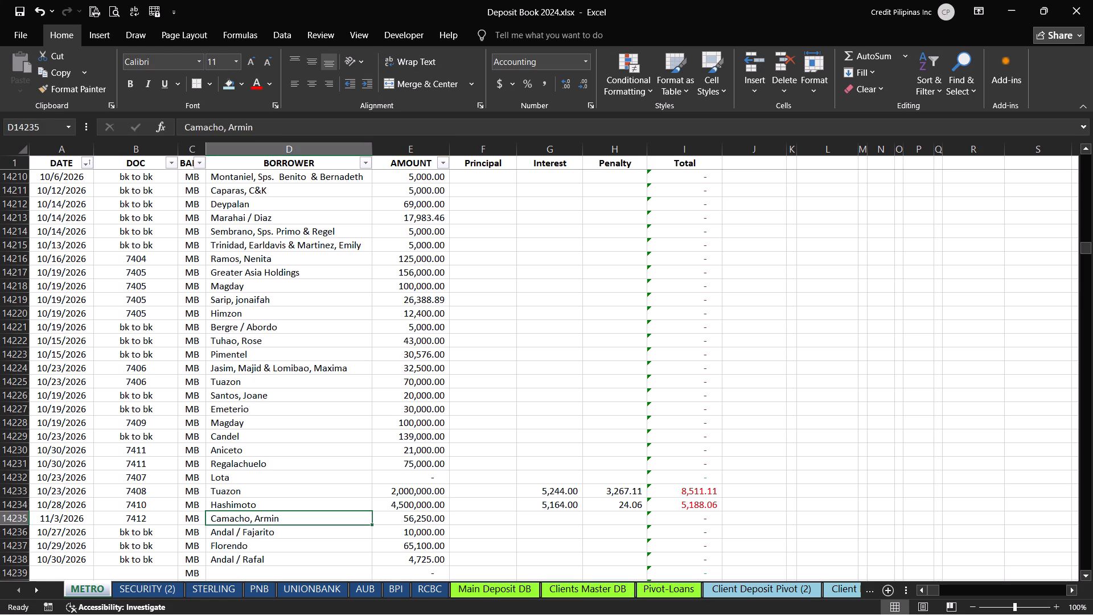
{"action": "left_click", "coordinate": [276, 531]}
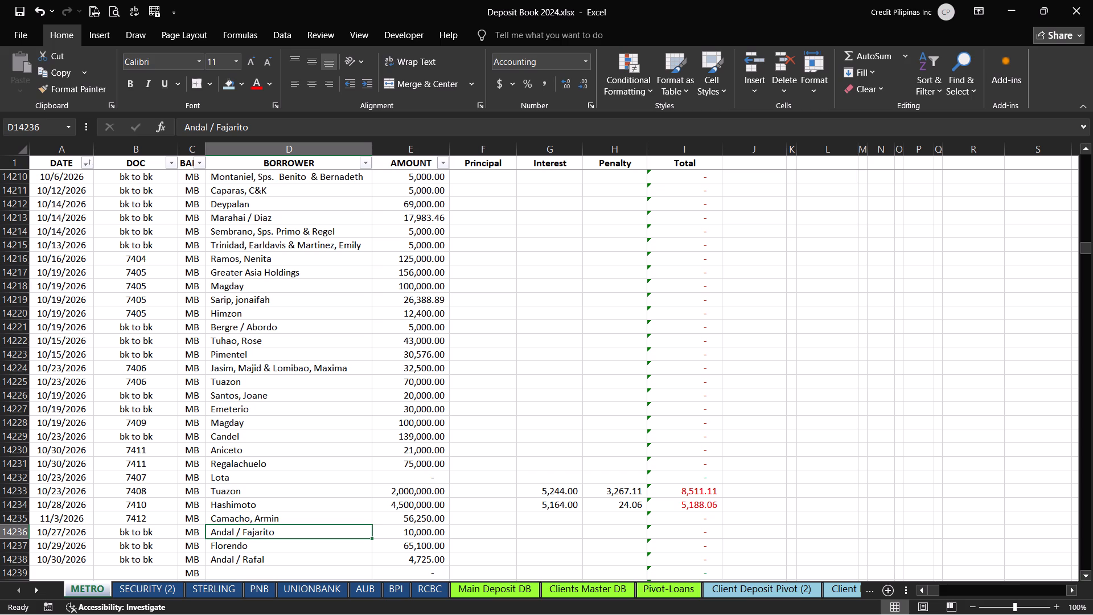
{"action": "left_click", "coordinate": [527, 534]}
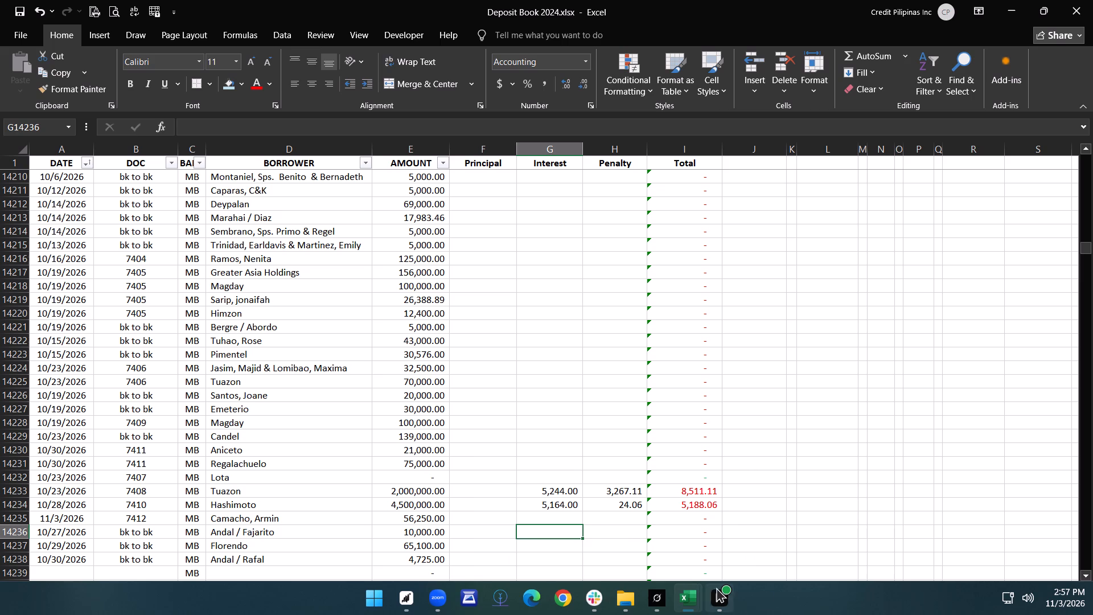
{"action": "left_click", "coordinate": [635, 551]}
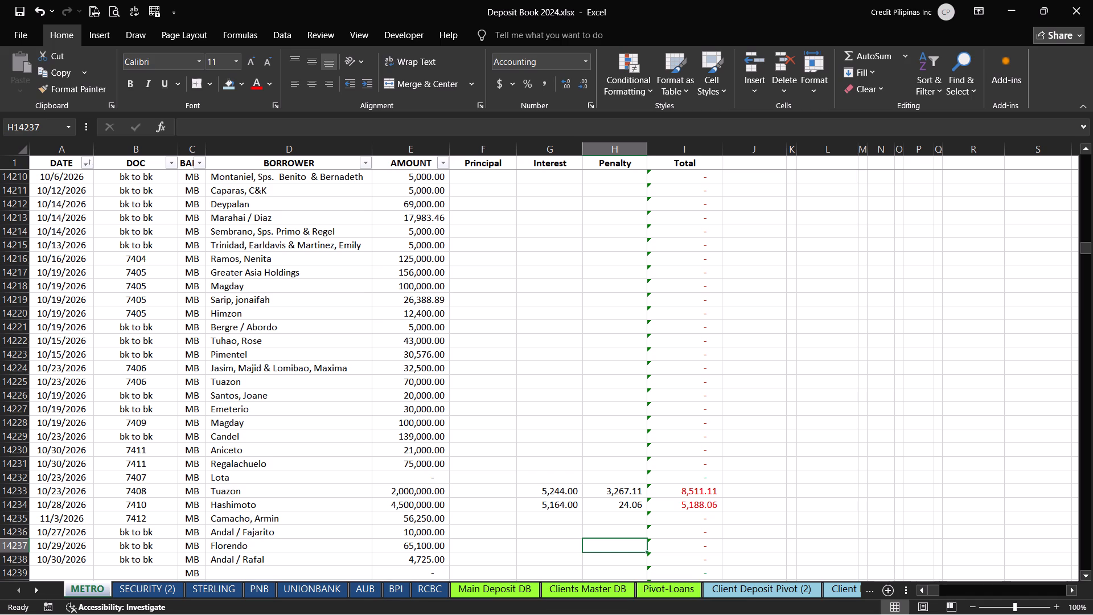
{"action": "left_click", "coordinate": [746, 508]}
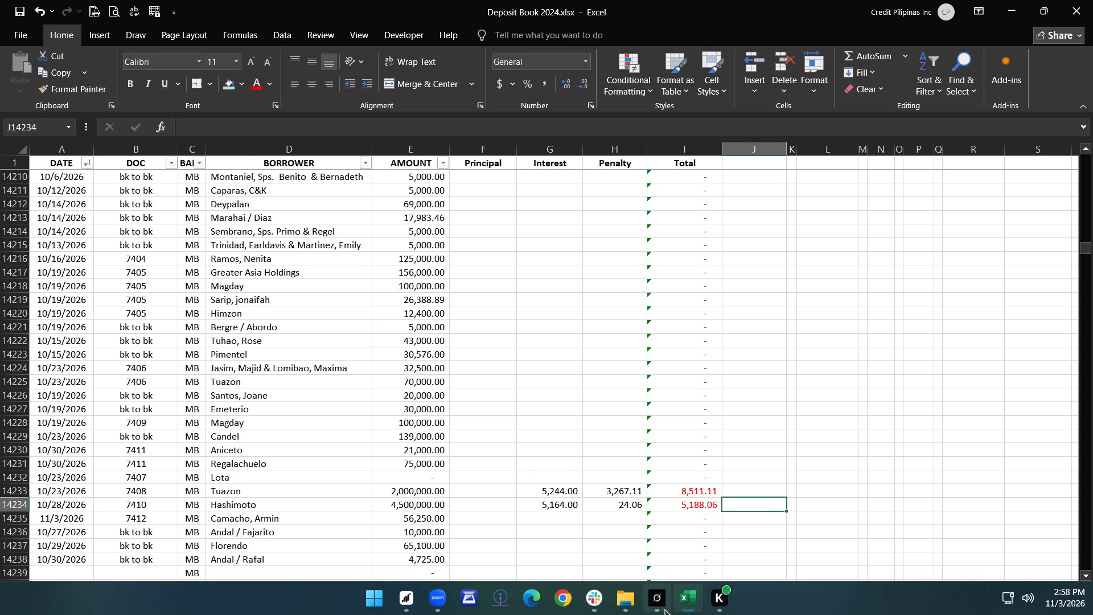
Open the Collamat & Gratuito statement of account workbook from the SOA's folder.
{"action": "left_click", "coordinate": [620, 603]}
{"action": "left_click", "coordinate": [538, 544]}
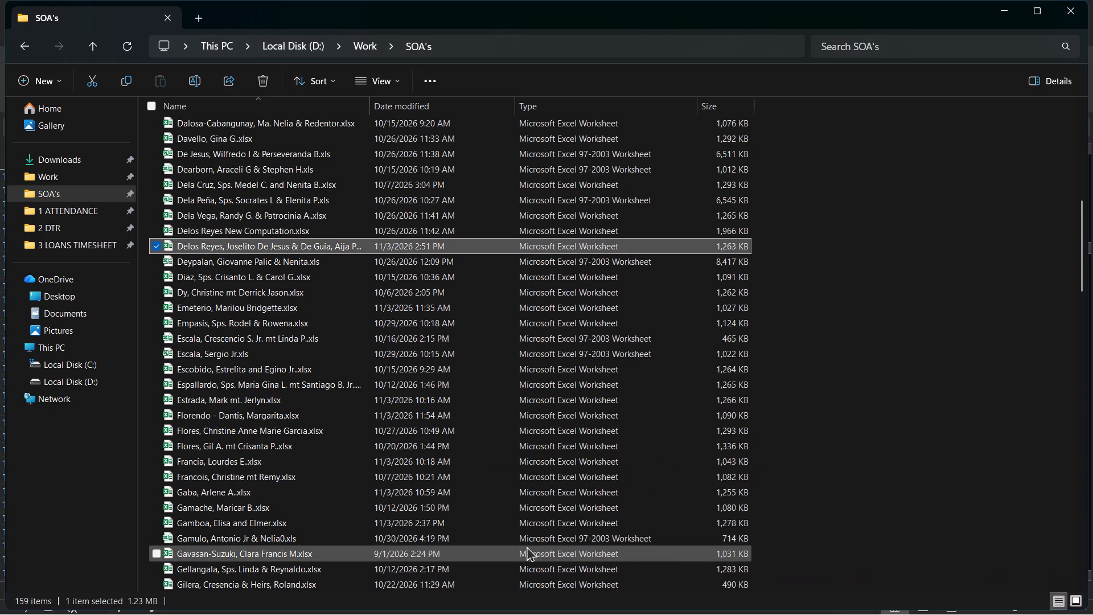
{"action": "scroll", "coordinate": [285, 368], "scroll_direction": "up", "scroll_amount": 3}
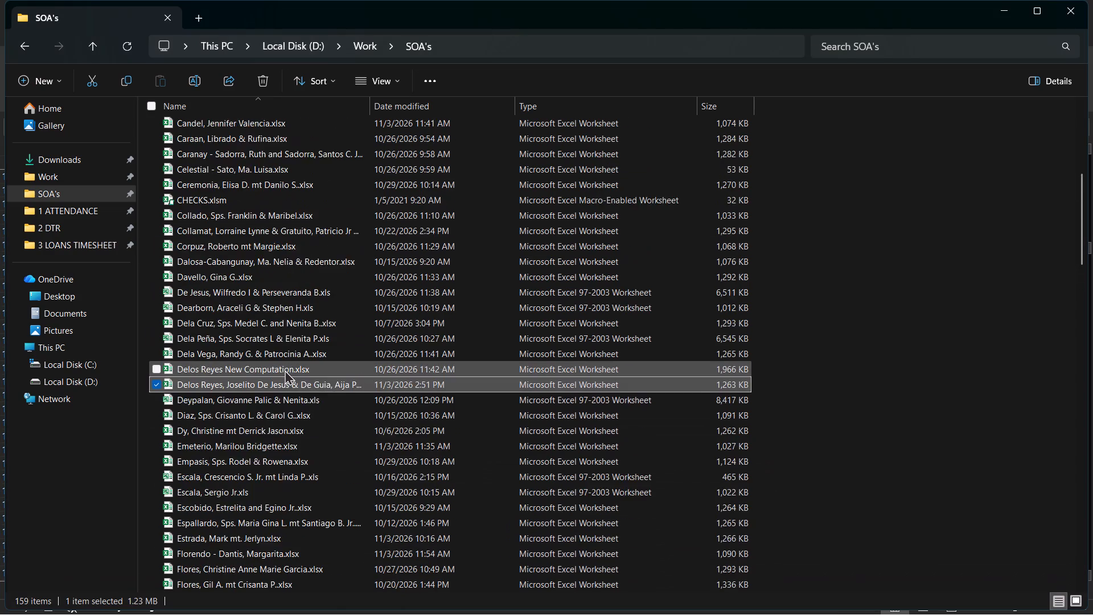
{"action": "scroll", "coordinate": [285, 370], "scroll_direction": "up", "scroll_amount": 2}
{"action": "double_click", "coordinate": [272, 322]}
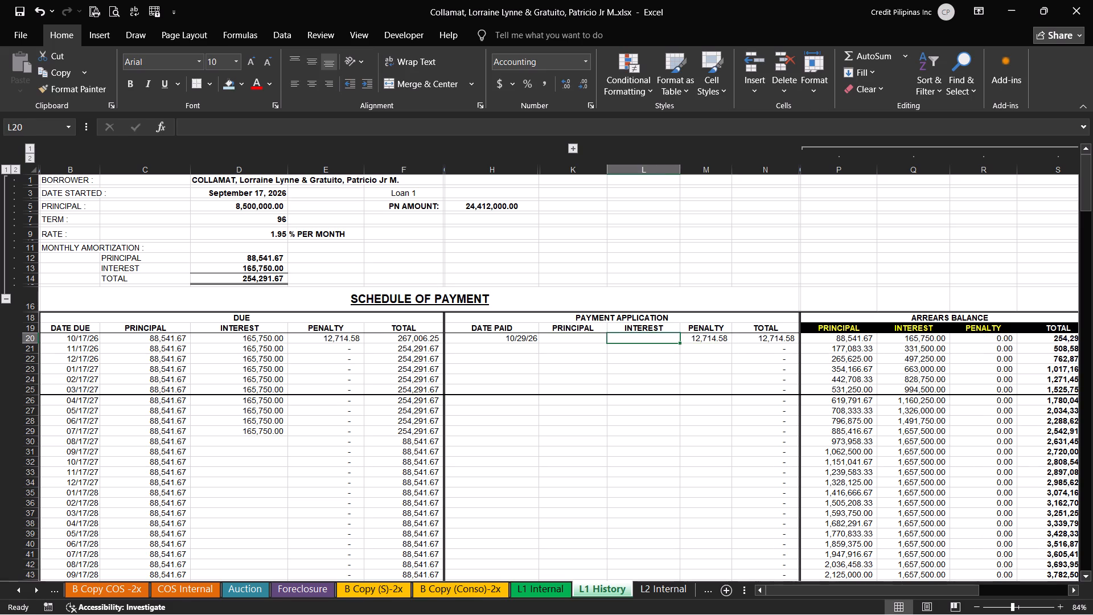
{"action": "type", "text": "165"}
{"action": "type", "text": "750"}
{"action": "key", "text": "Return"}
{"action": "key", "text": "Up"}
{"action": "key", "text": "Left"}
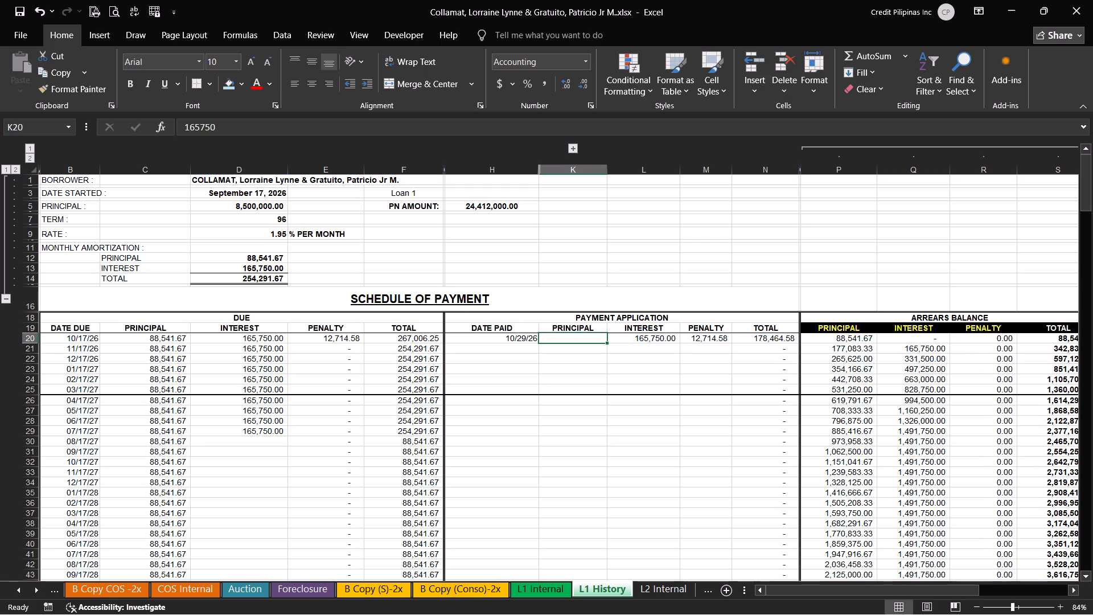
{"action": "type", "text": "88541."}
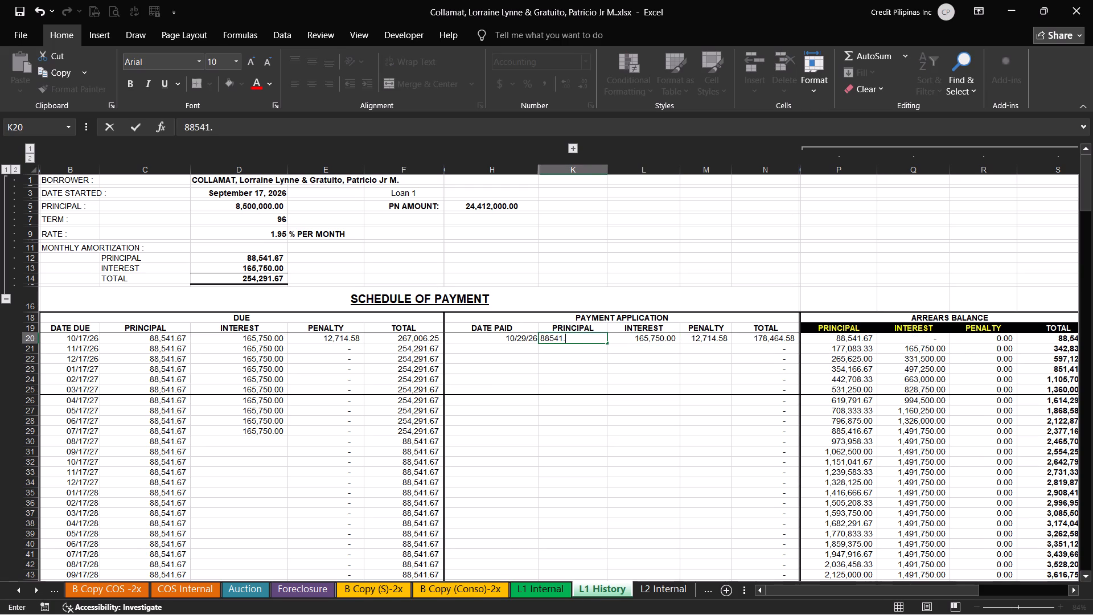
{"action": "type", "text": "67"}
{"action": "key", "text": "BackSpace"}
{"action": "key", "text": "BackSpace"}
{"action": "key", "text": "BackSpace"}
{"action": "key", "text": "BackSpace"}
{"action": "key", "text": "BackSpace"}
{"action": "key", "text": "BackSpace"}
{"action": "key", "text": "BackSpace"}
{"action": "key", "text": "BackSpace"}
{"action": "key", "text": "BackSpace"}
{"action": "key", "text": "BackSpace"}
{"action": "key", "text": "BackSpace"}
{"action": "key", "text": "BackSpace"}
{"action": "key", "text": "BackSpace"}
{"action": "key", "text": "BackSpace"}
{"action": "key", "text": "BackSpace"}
Set the 10/17/26 row's principal payment to a formula of 254,291.67 minus that row's interest and penalty payments.
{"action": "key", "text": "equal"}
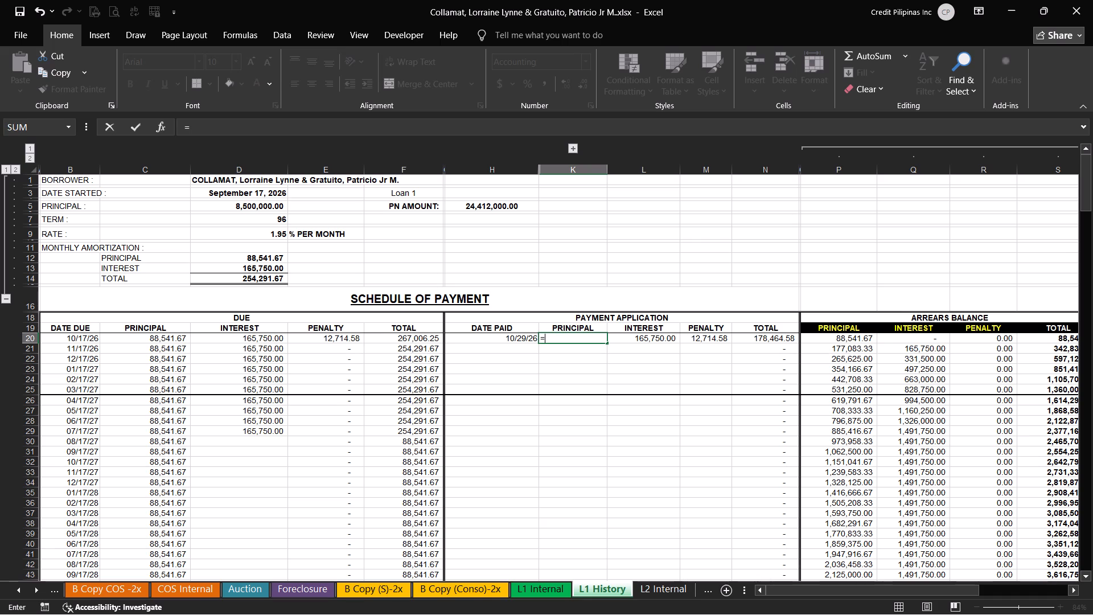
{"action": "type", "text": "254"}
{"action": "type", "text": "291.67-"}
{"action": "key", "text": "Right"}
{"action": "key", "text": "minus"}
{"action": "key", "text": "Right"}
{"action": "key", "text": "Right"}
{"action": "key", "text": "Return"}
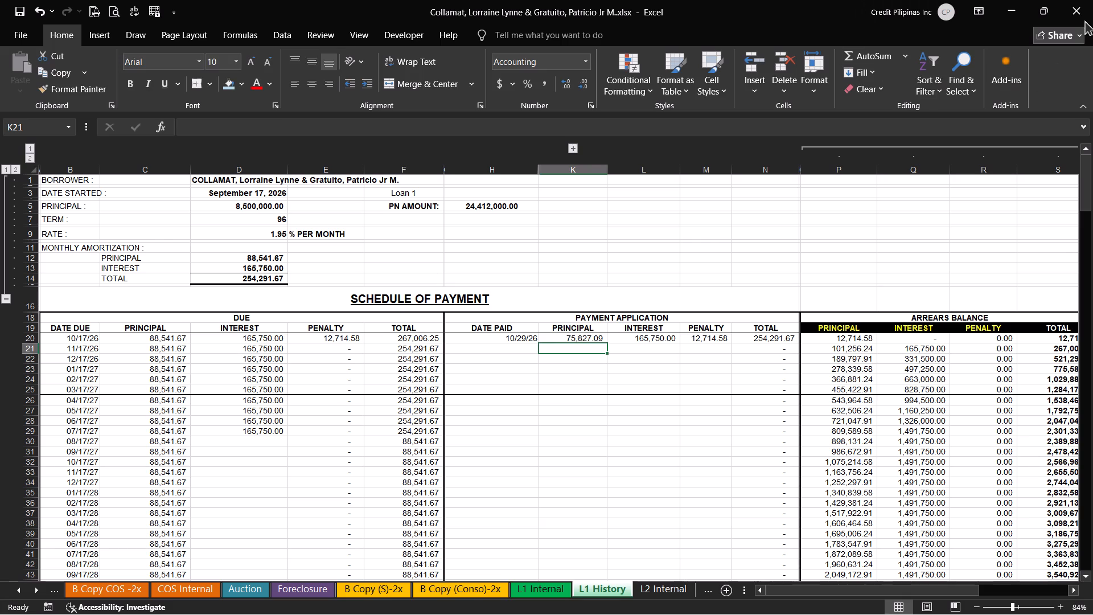
Save and close the Collamat & Gratuito workbook.
{"action": "left_click", "coordinate": [1076, 6]}
{"action": "left_click", "coordinate": [533, 419]}
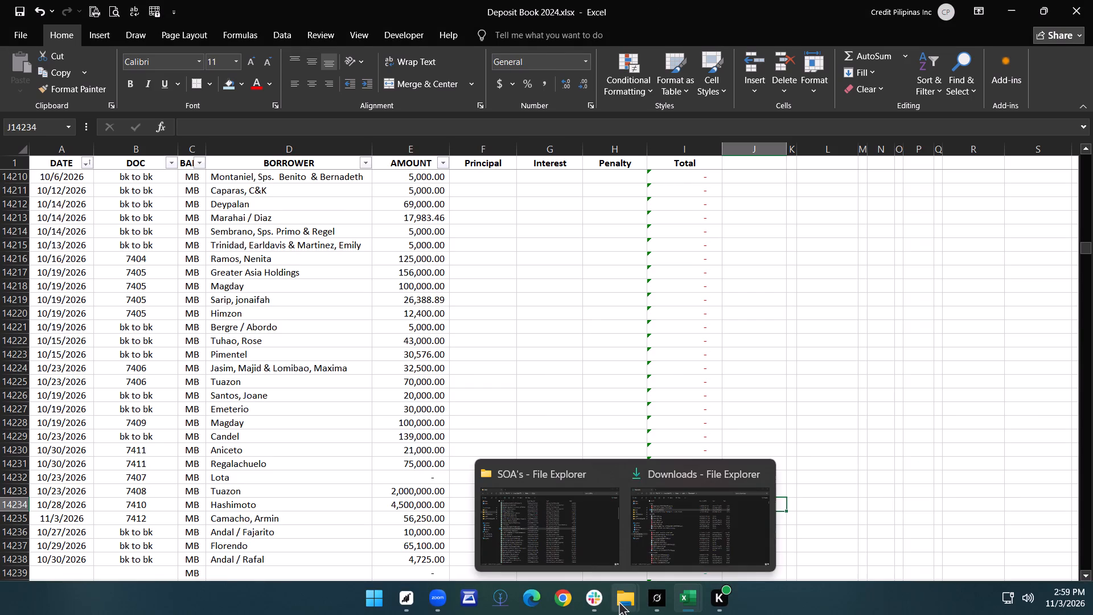
Open the Ahorro statement of account workbook from the SOA's folder.
{"action": "left_click", "coordinate": [570, 538]}
{"action": "scroll", "coordinate": [219, 294], "scroll_direction": "up", "scroll_amount": 2}
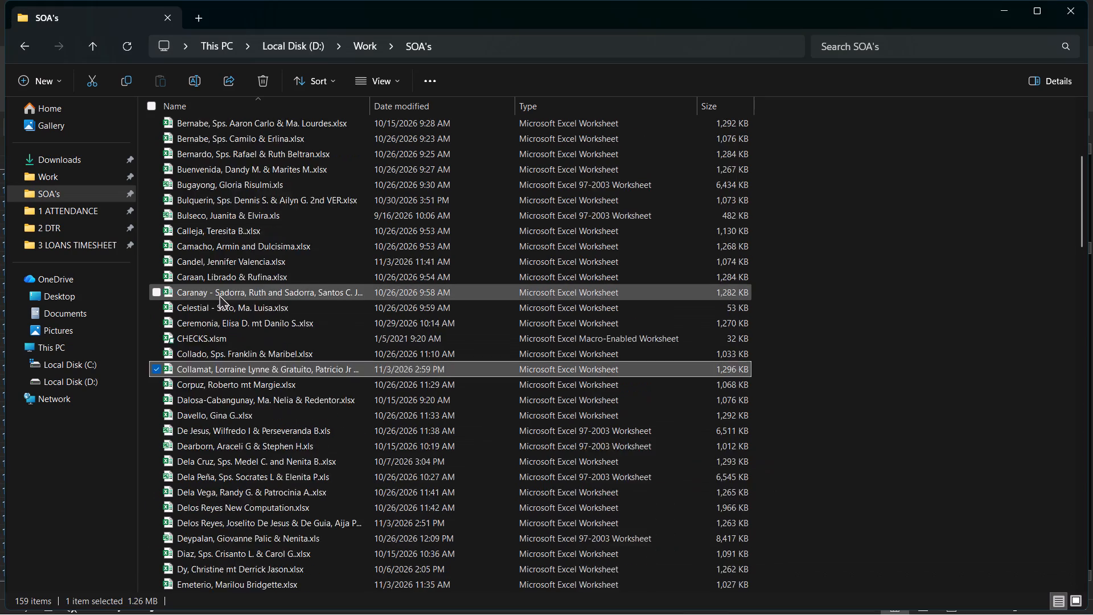
{"action": "scroll", "coordinate": [219, 294], "scroll_direction": "up", "scroll_amount": 5}
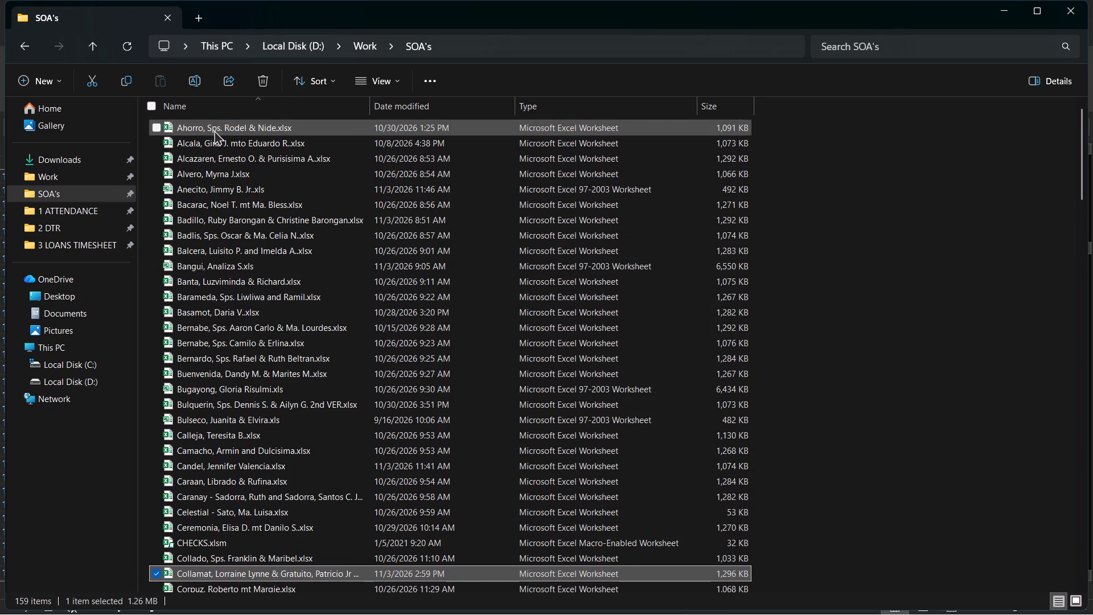
{"action": "double_click", "coordinate": [214, 130]}
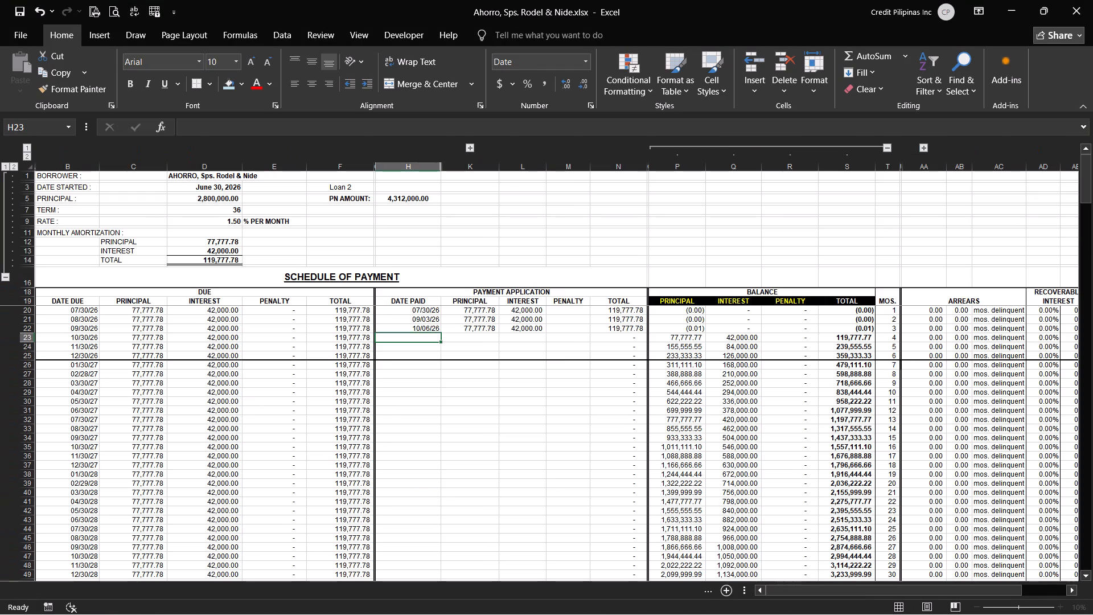
Fill the 10/30/26 due row in the Loan 2 history with date paid 10/30 and the principal and interest payments copied from the row above.
{"action": "type", "text": "10/30"}
{"action": "key", "text": "Return"}
{"action": "key", "text": "Up"}
{"action": "key", "text": "Right"}
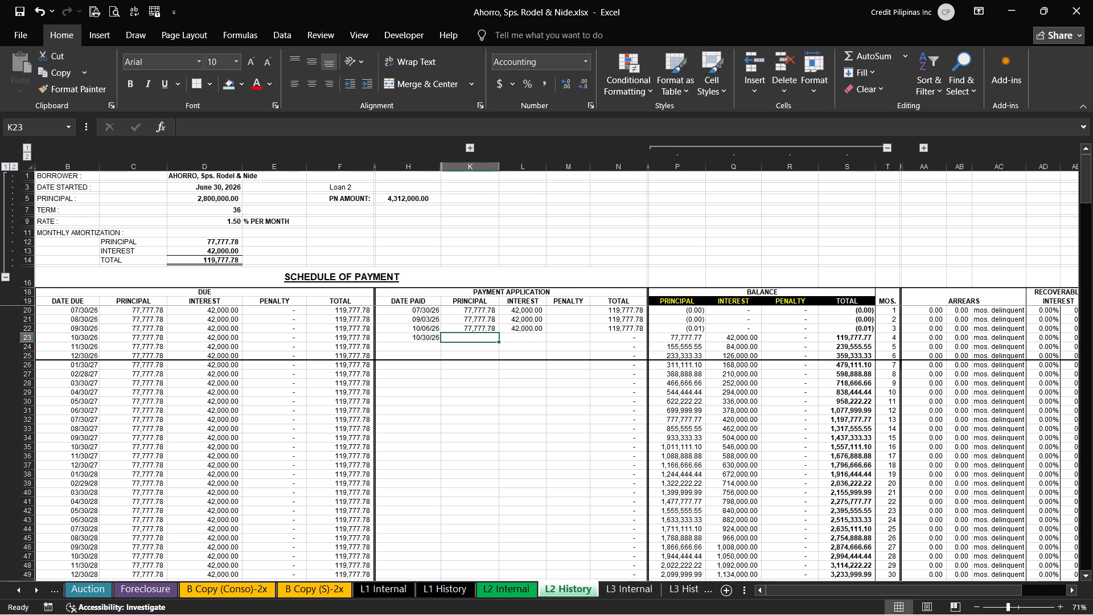
{"action": "key", "text": "Up"}
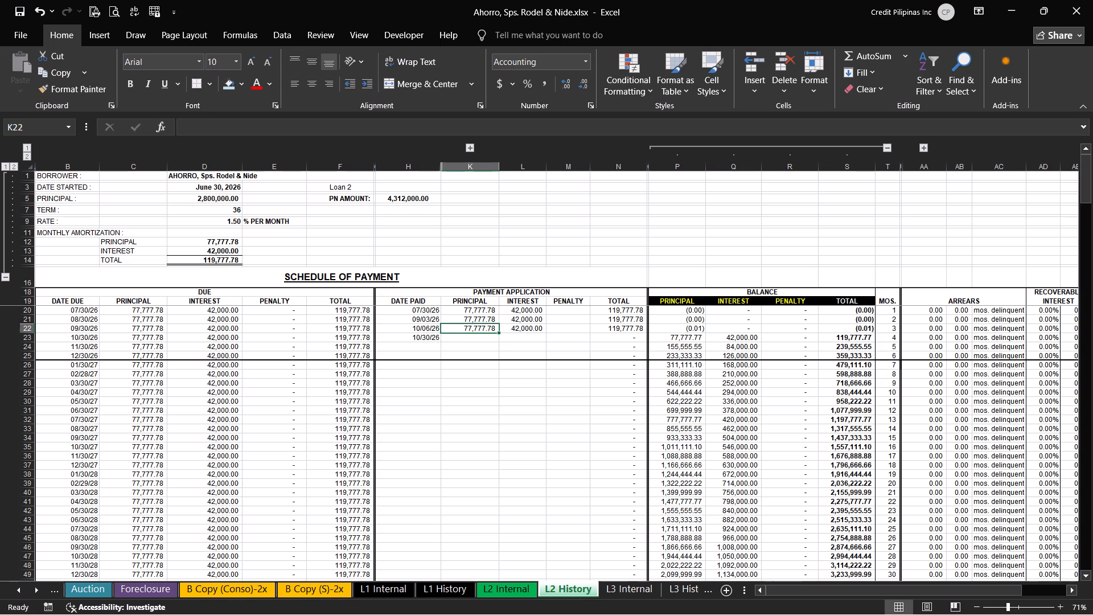
{"action": "key", "text": "shift+Right"}
{"action": "key", "text": "ctrl+c"}
{"action": "key", "text": "Down"}
{"action": "key", "text": "Return"}
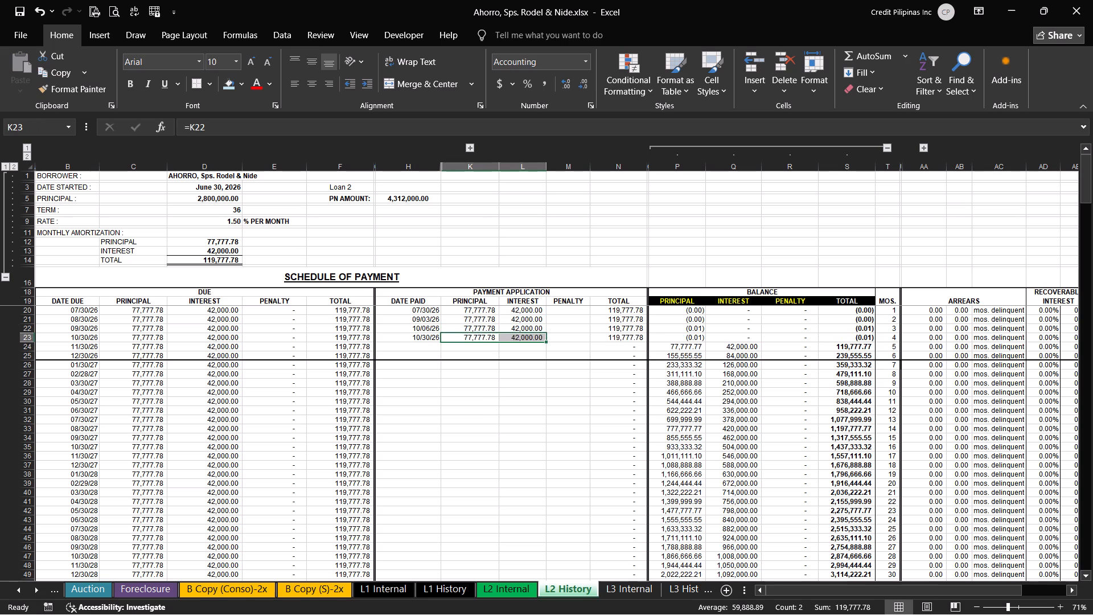
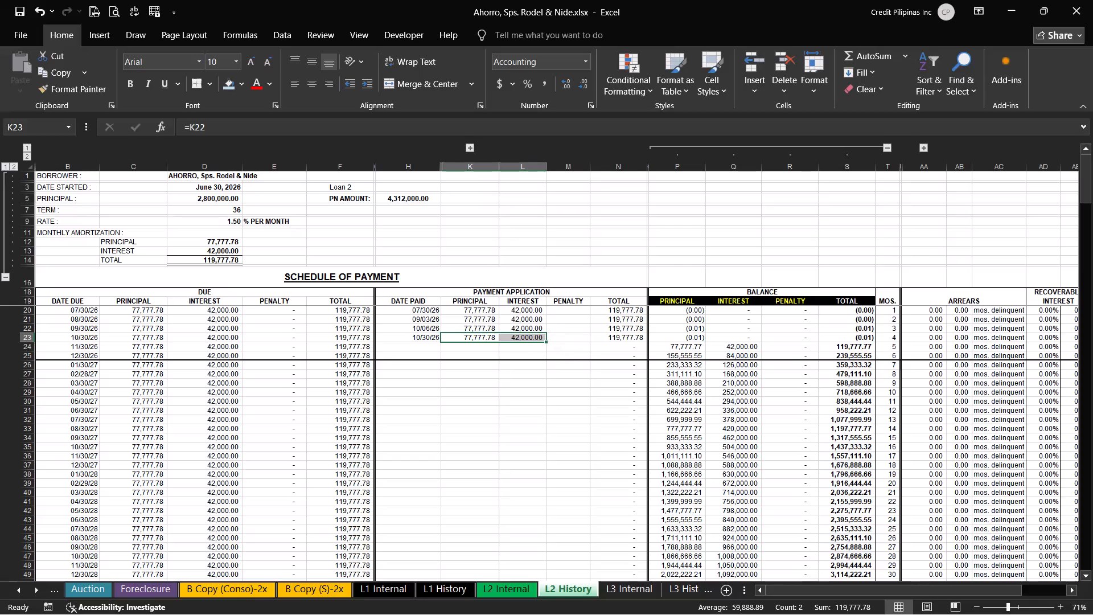
Save and close the Ahorro workbook.
{"action": "left_click", "coordinate": [424, 405]}
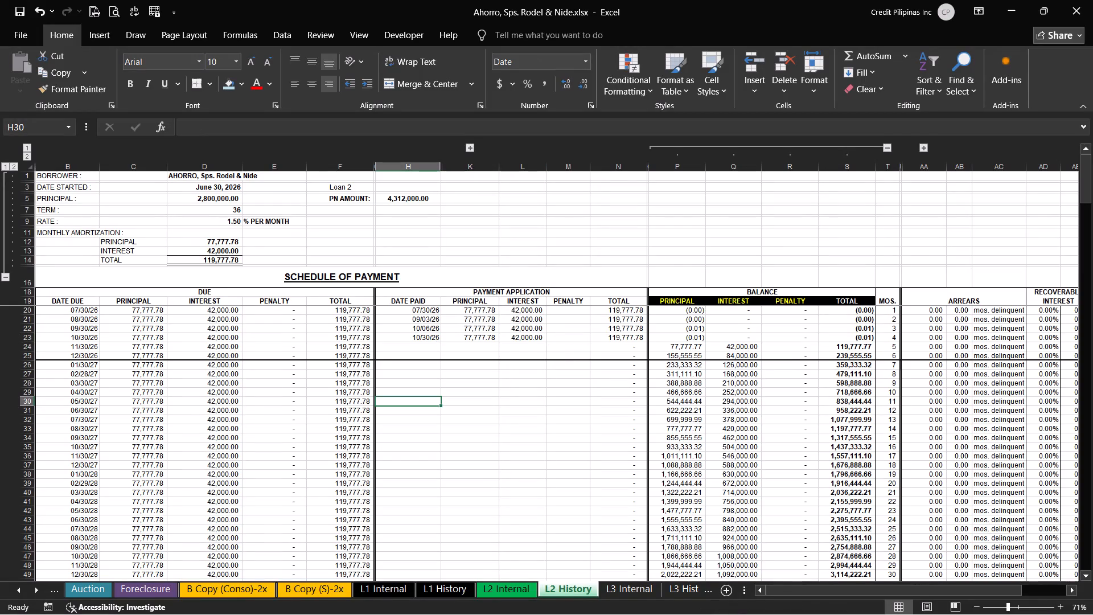
{"action": "left_click", "coordinate": [1076, 4]}
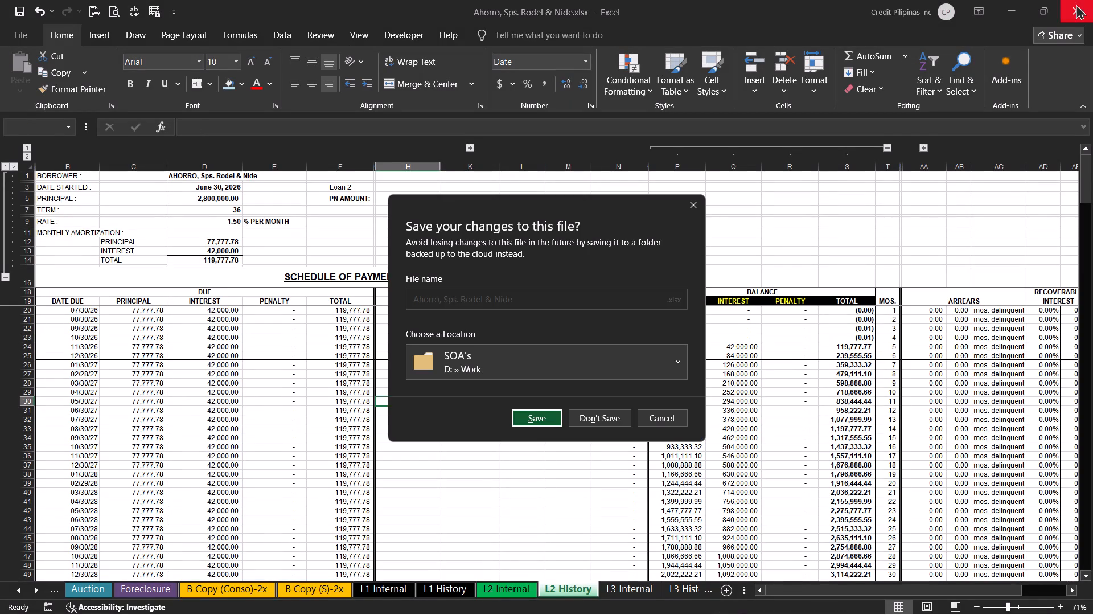
{"action": "left_click", "coordinate": [524, 420]}
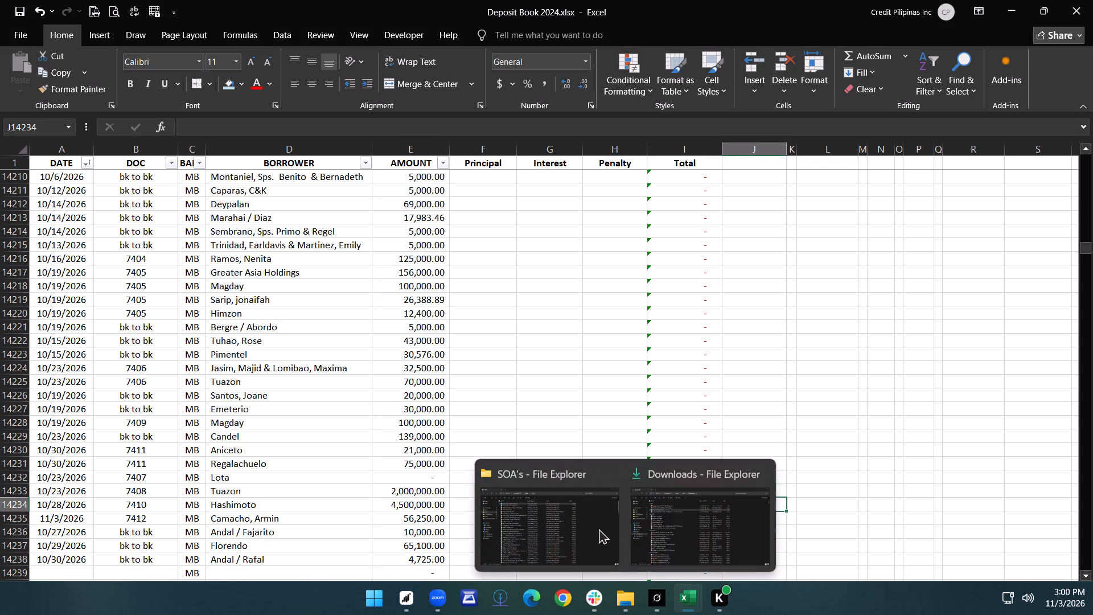
Open the Sadaya statement of account workbook from the SOA's folder.
{"action": "left_click", "coordinate": [599, 528]}
{"action": "left_click", "coordinate": [198, 224]}
{"action": "key", "text": "s"}
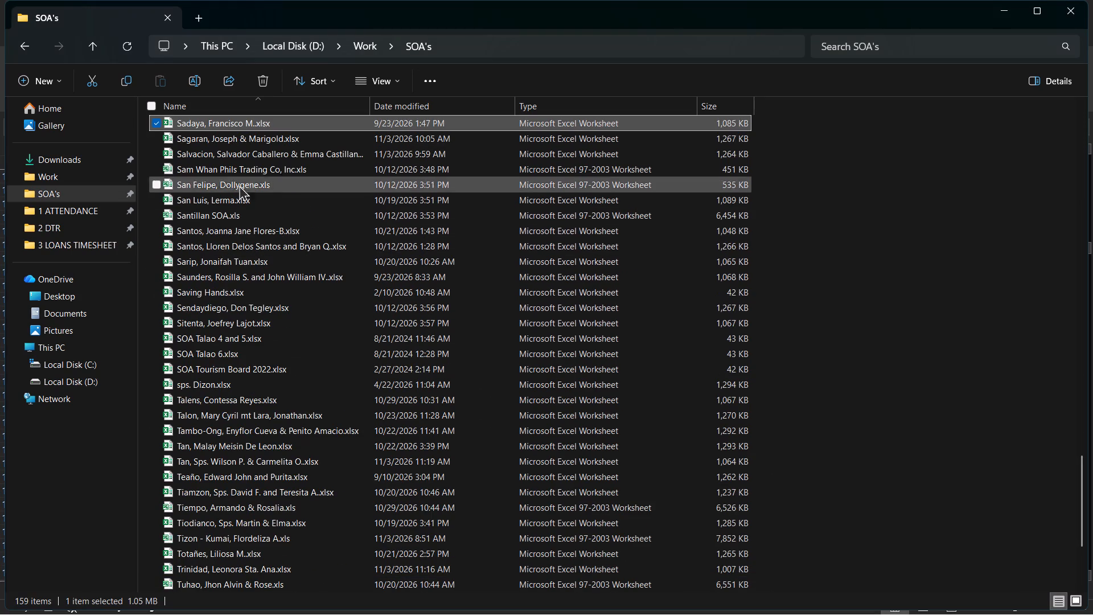
{"action": "double_click", "coordinate": [247, 125]}
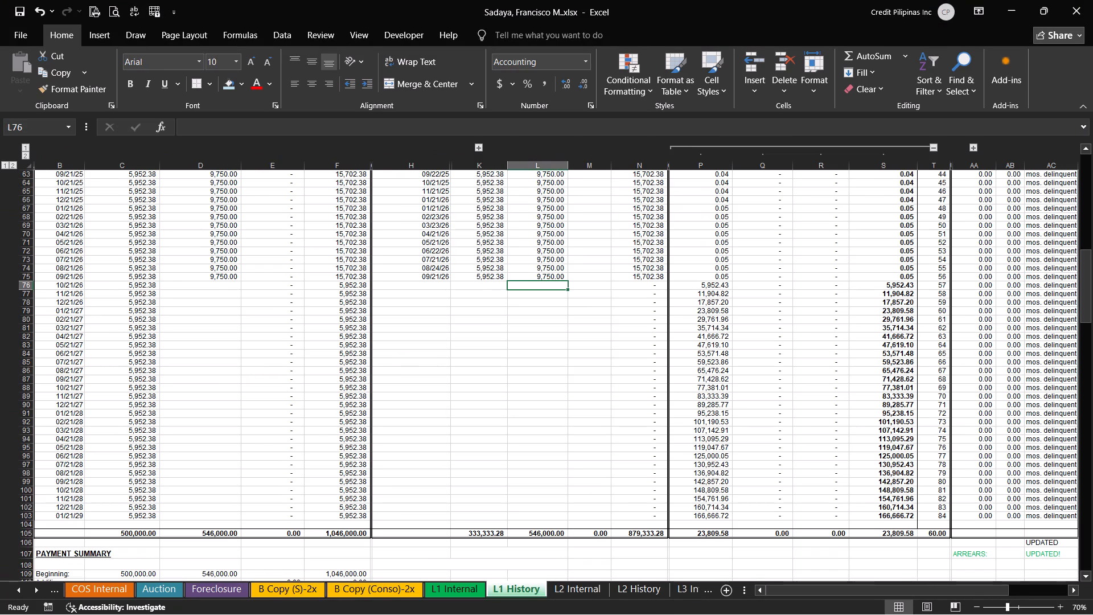
In the Loan 1 history's 10/21/26 due row, enter interest due of 9,750 and date paid 10/21.
{"action": "left_click", "coordinate": [222, 287]}
{"action": "type", "text": "9750"}
{"action": "key", "text": "Return"}
{"action": "key", "text": "Up"}
{"action": "key", "text": "Right"}
{"action": "key", "text": "Right"}
{"action": "key", "text": "Right"}
{"action": "key", "text": "Right"}
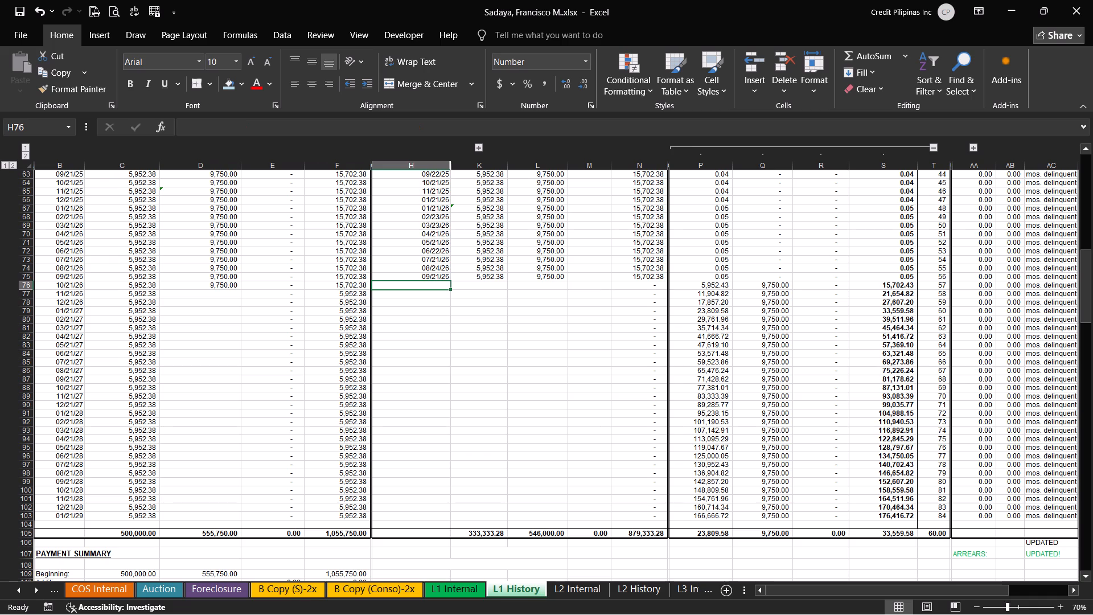
{"action": "type", "text": "10/21"}
{"action": "key", "text": "Return"}
Copy the principal and interest payments from the 09/21/26 row into the 10/21/26 row's payment application.
{"action": "key", "text": "Up"}
{"action": "key", "text": "Right"}
{"action": "key", "text": "Up"}
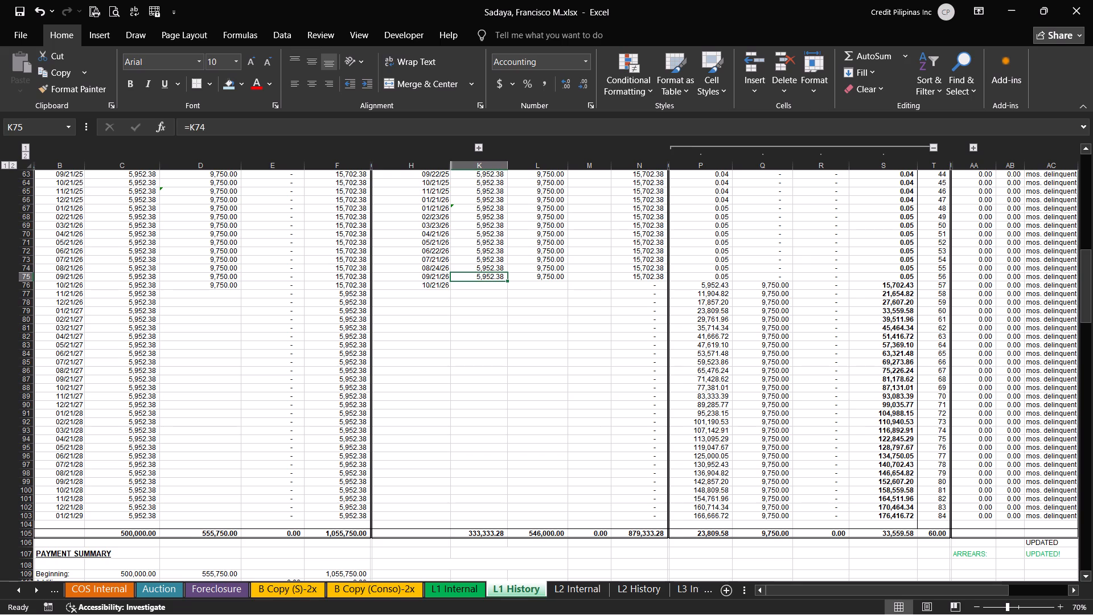
{"action": "key", "text": "shift+Right"}
{"action": "key", "text": "shift+Down"}
{"action": "key", "text": "Up"}
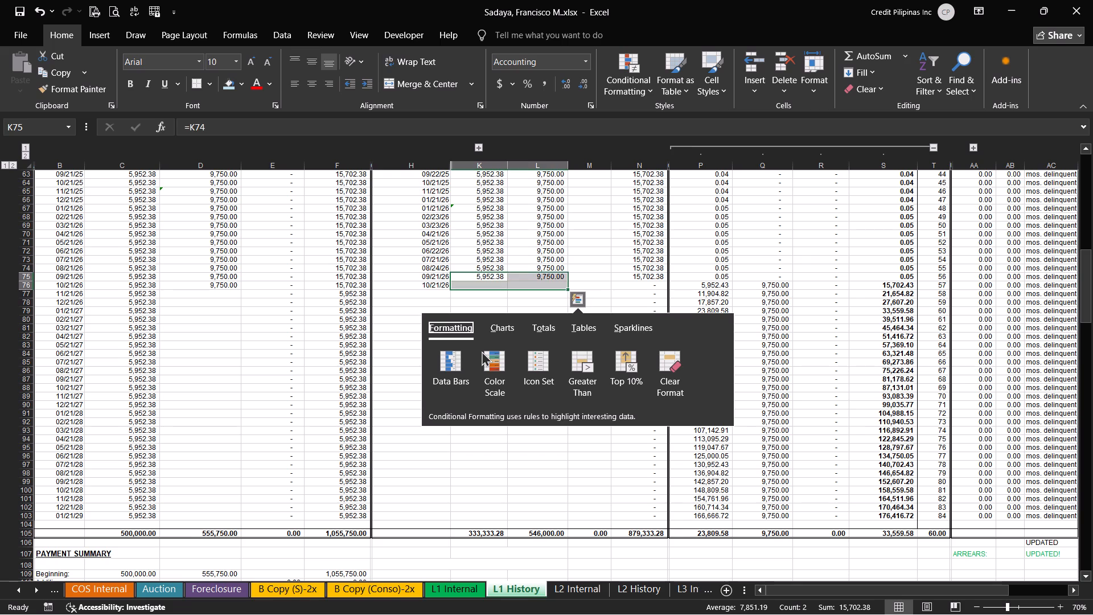
{"action": "key", "text": "Escape"}
{"action": "key", "text": "Up"}
{"action": "key", "text": "Down"}
{"action": "key", "text": "shift+Right"}
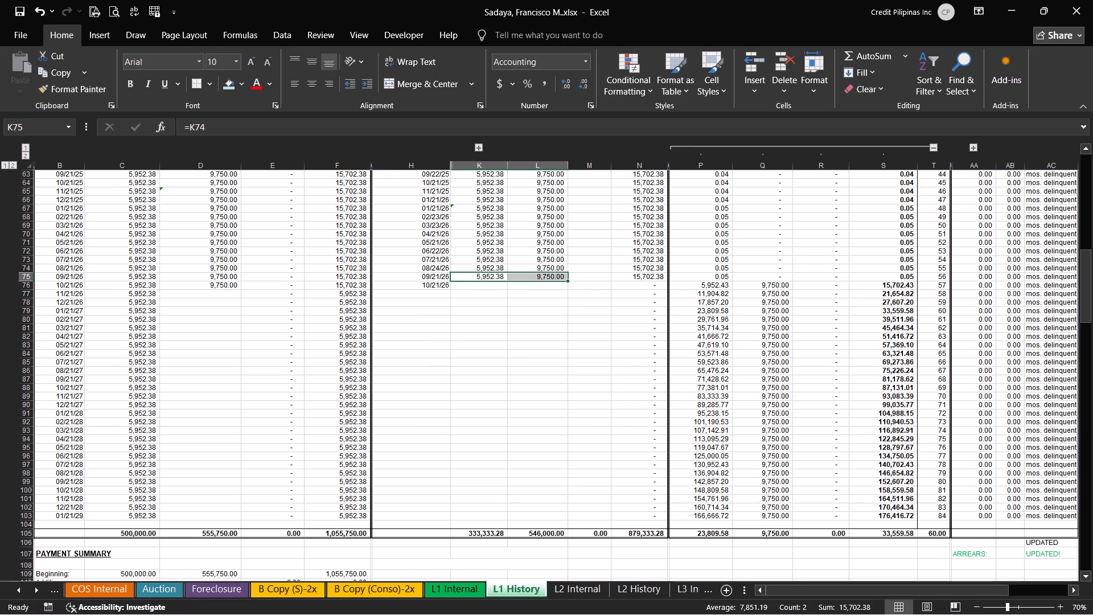
{"action": "key", "text": "ctrl+x"}
{"action": "key", "text": "ctrl+c"}
{"action": "key", "text": "Down"}
{"action": "key", "text": "Return"}
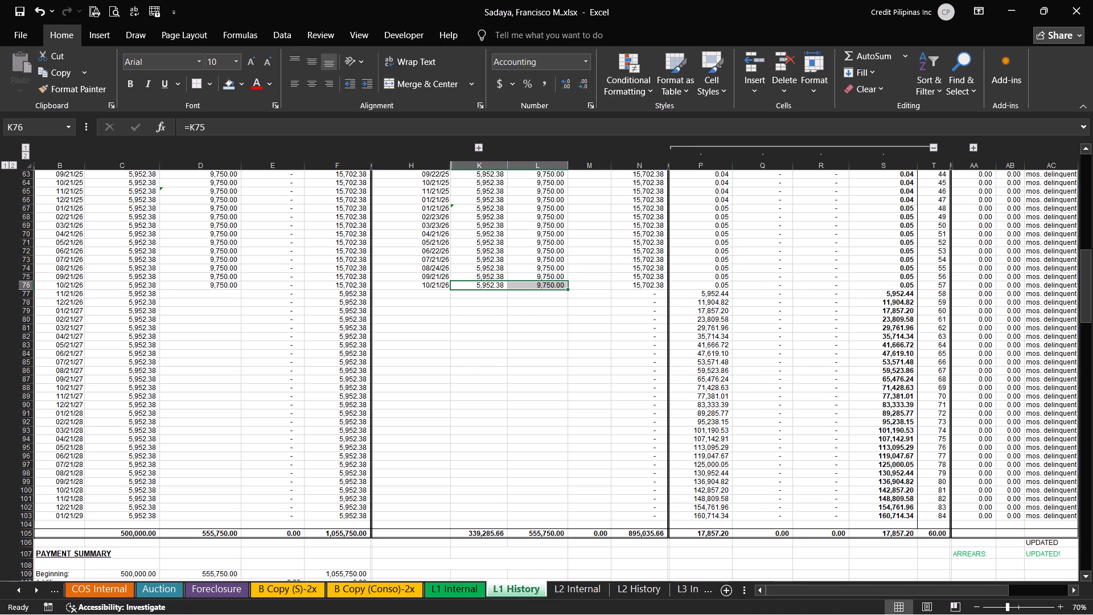
Save and close the Sadaya workbook.
{"action": "left_click", "coordinate": [1083, 3]}
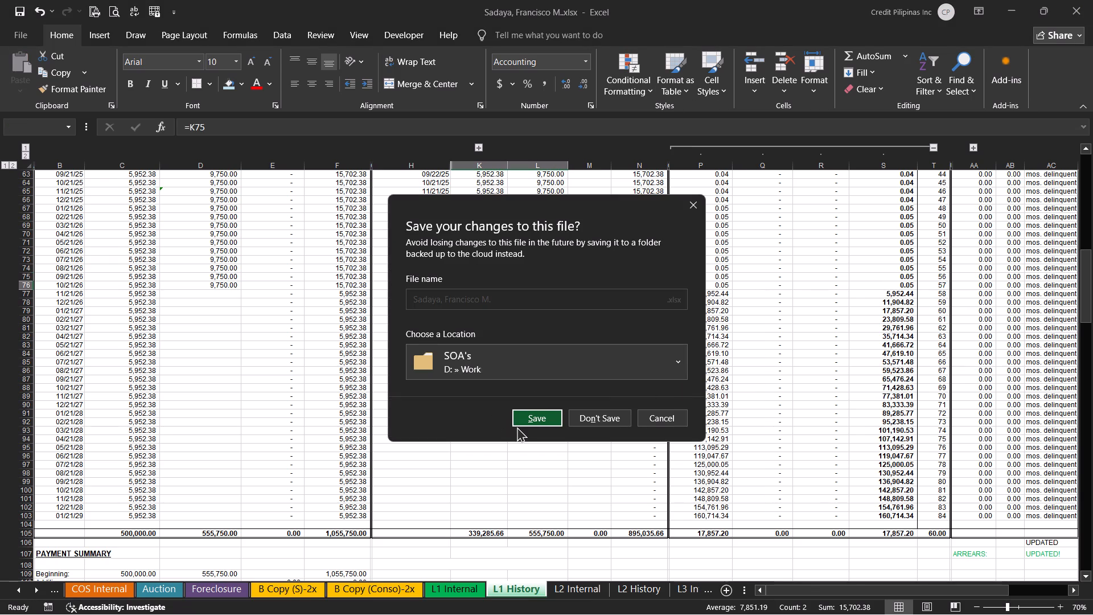
{"action": "left_click", "coordinate": [518, 419]}
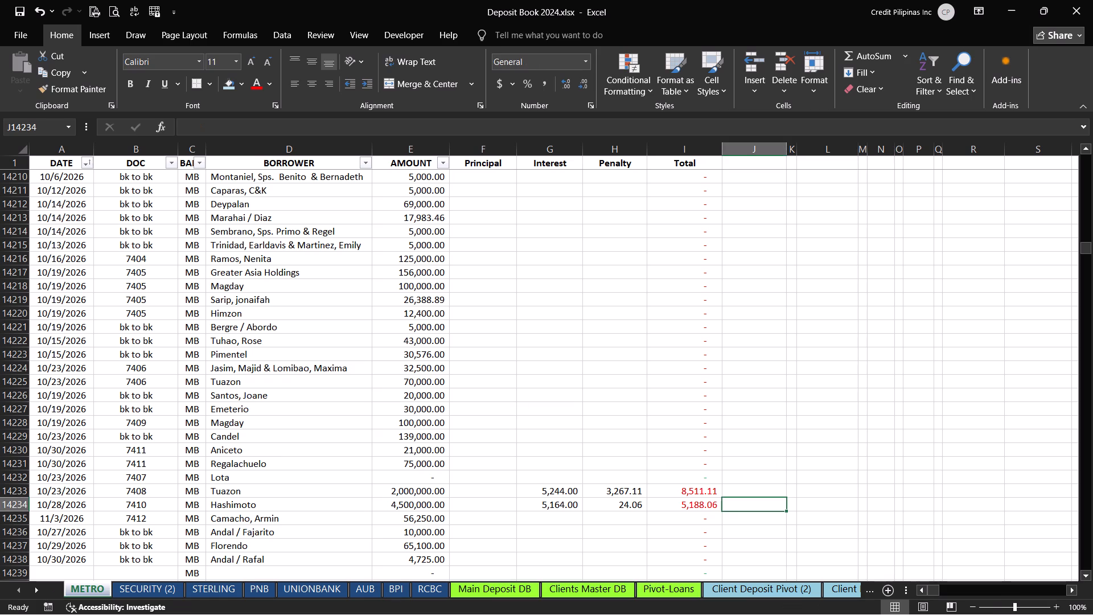
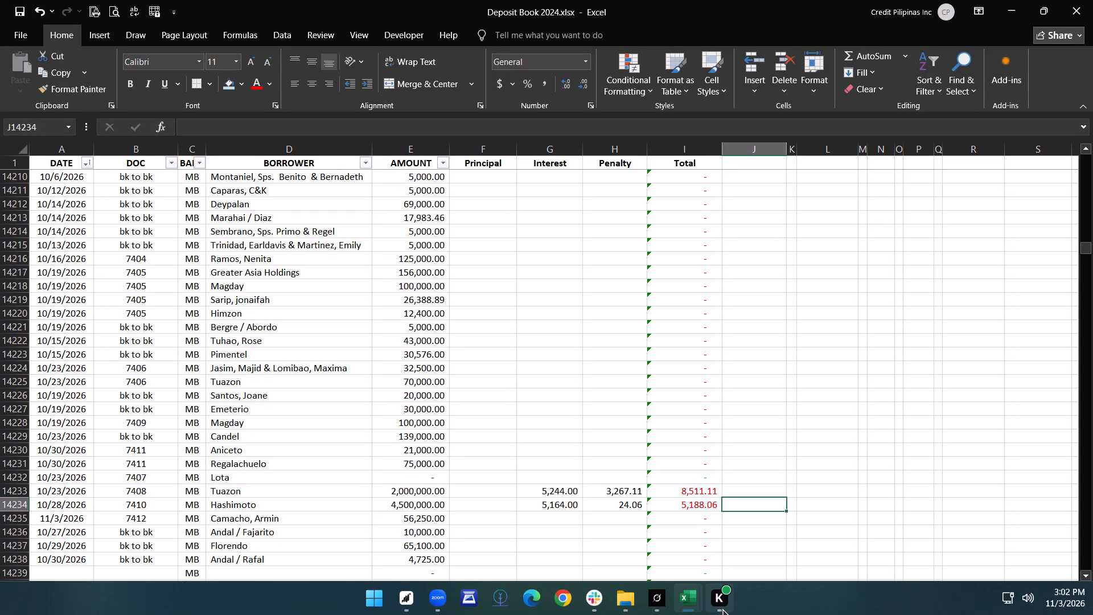
{"action": "left_click", "coordinate": [610, 539]}
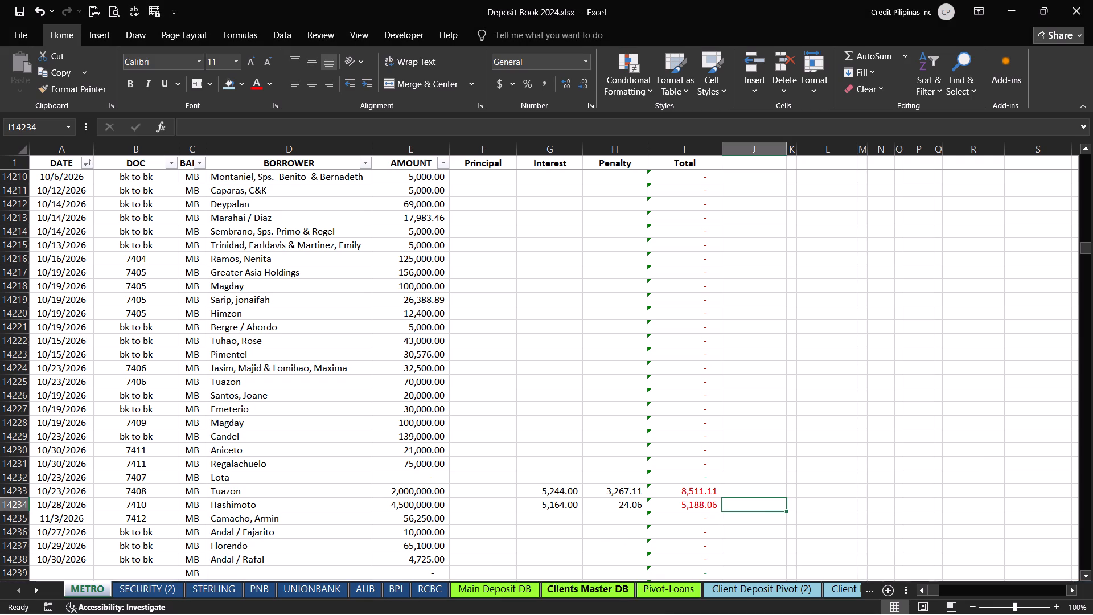
{"action": "left_click", "coordinate": [625, 606]}
{"action": "left_click", "coordinate": [546, 551]}
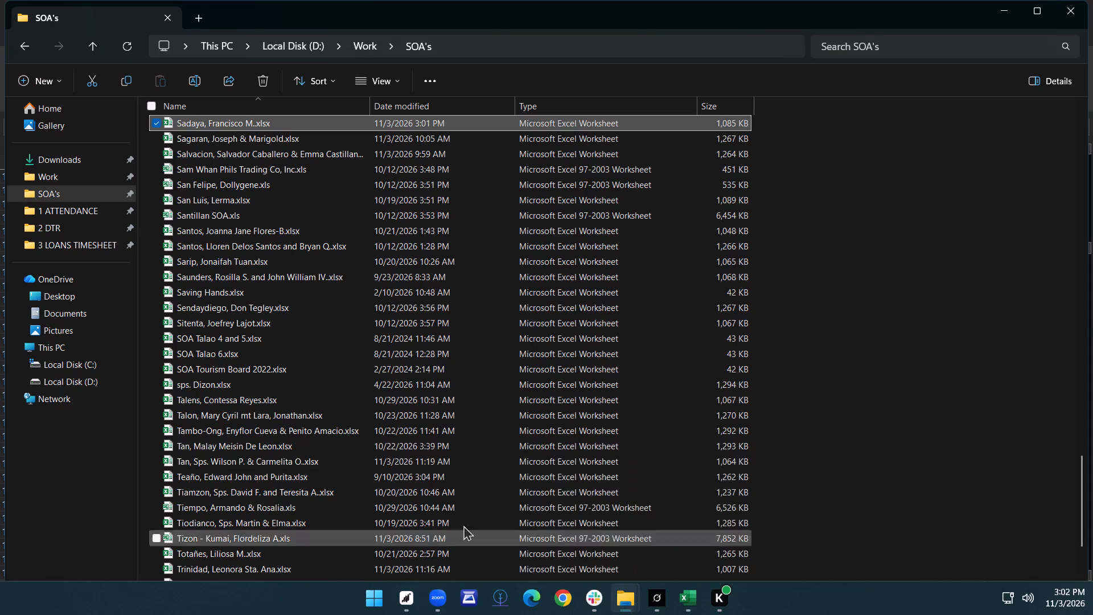
{"action": "scroll", "coordinate": [188, 233], "scroll_direction": "up", "scroll_amount": 20}
{"action": "scroll", "coordinate": [188, 233], "scroll_direction": "up", "scroll_amount": 2}
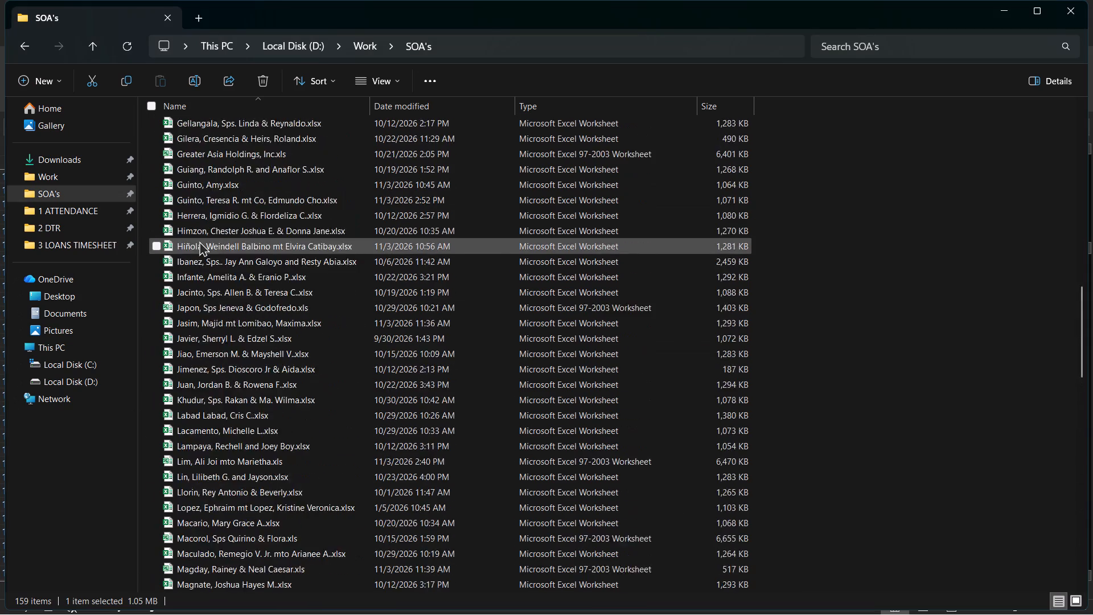
{"action": "scroll", "coordinate": [199, 241], "scroll_direction": "up", "scroll_amount": 13}
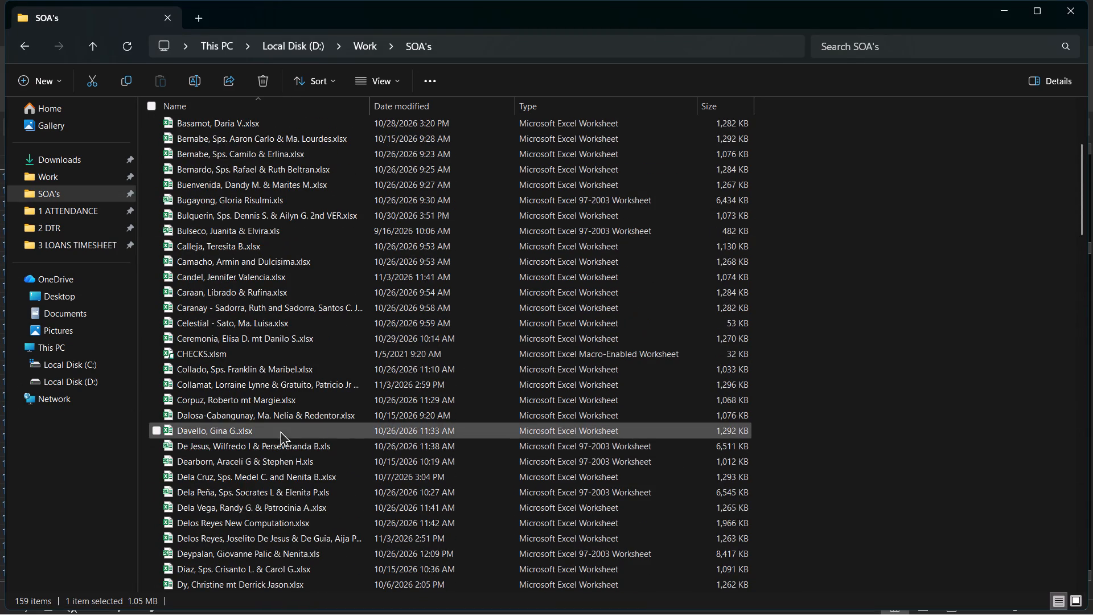
{"action": "double_click", "coordinate": [285, 491]}
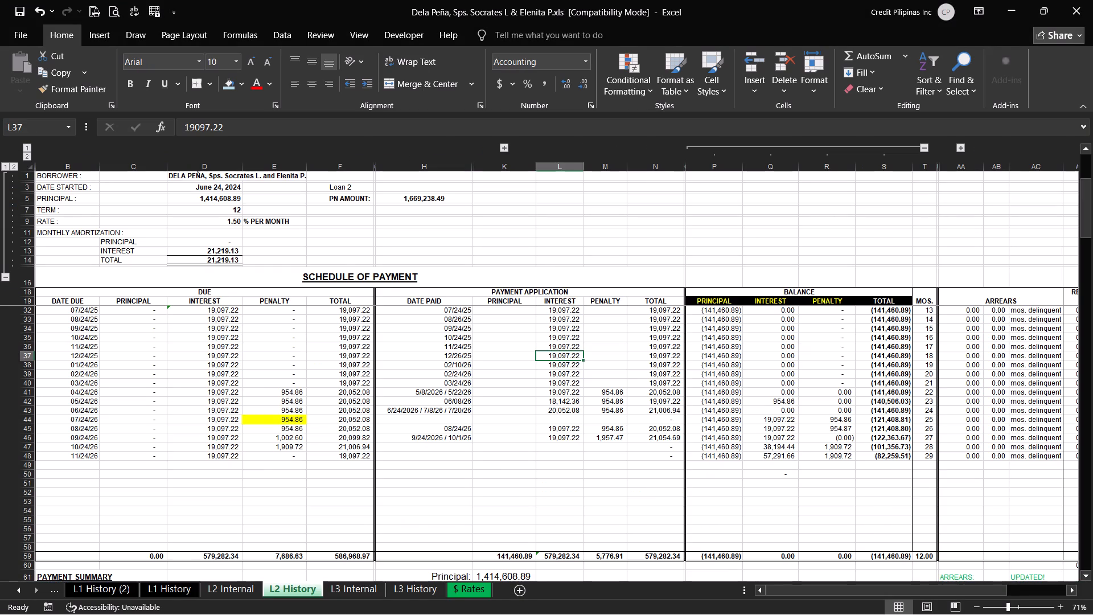
In the Loan 2 history's 10/24/26 due row, enter date paid 10/27 and an interest payment of 19,097.22.
{"action": "left_click", "coordinate": [402, 446]}
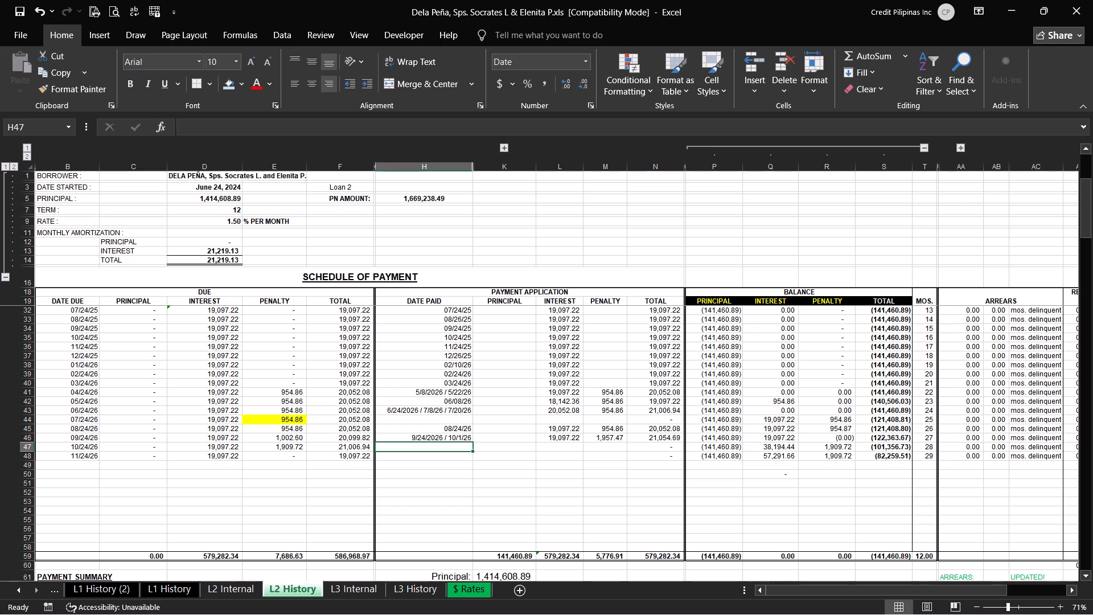
{"action": "key", "text": "Left"}
{"action": "key", "text": "Left"}
{"action": "key", "text": "Left"}
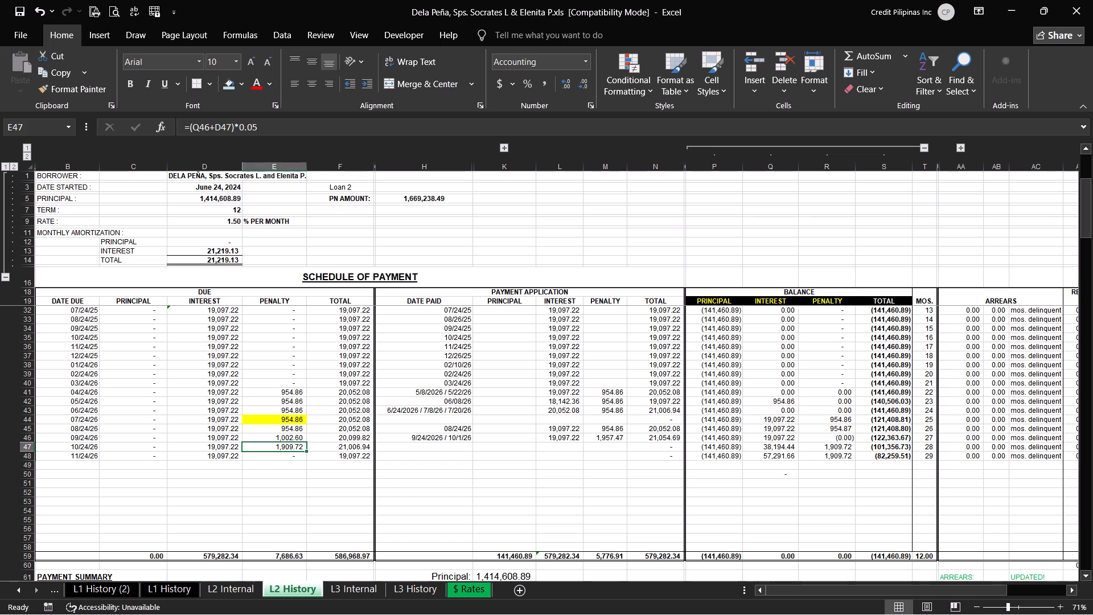
{"action": "key", "text": "Right"}
{"action": "key", "text": "Right"}
{"action": "key", "text": "Right"}
{"action": "key", "text": "Right"}
{"action": "key", "text": "Left"}
{"action": "key", "text": "Left"}
{"action": "key", "text": "Right"}
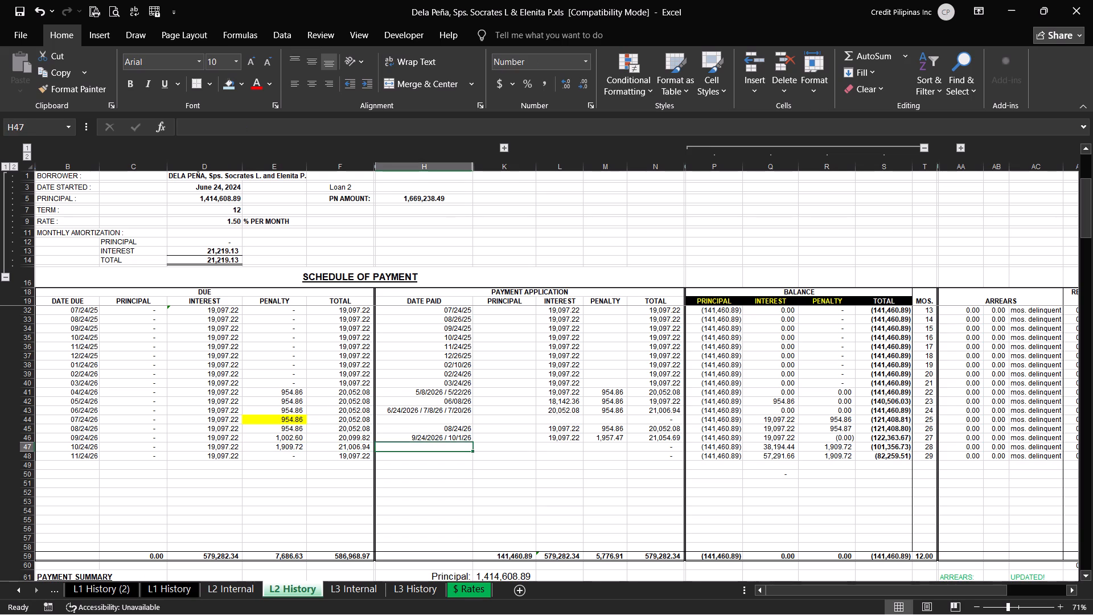
{"action": "type", "text": "10"}
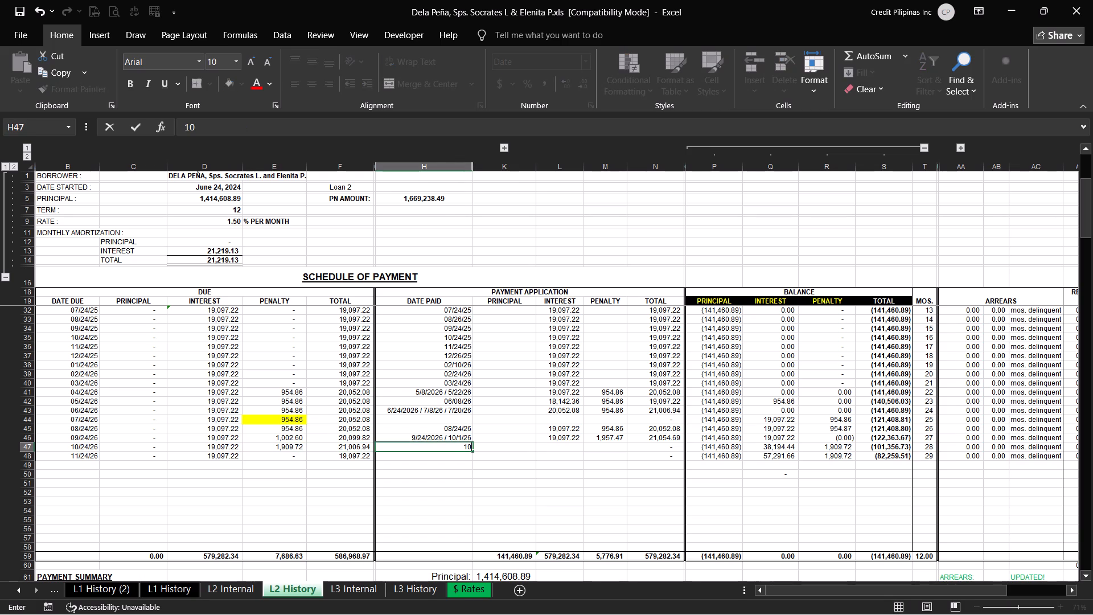
{"action": "type", "text": "/27"}
{"action": "key", "text": "Return"}
{"action": "key", "text": "Up"}
{"action": "key", "text": "Right"}
{"action": "key", "text": "Right"}
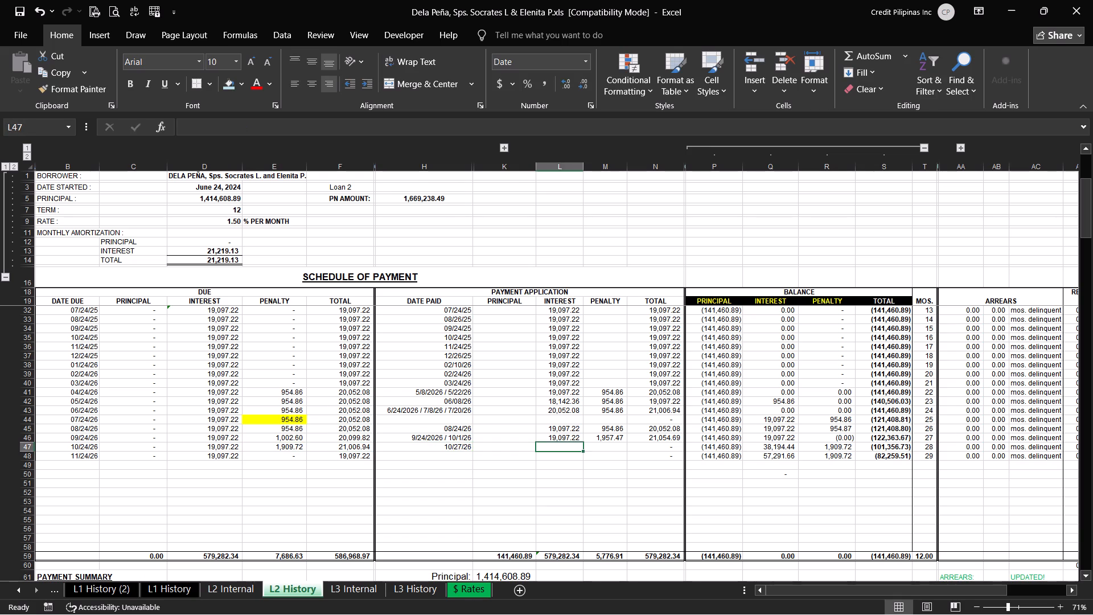
{"action": "type", "text": "19097.22"}
{"action": "key", "text": "Return"}
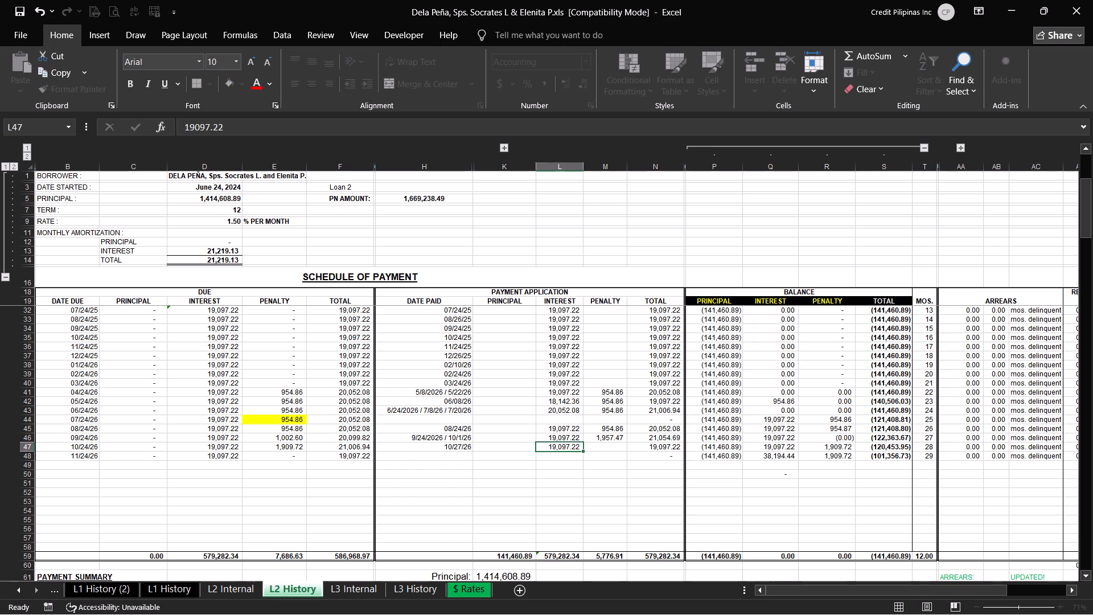
Add 10/30/26 as a second payment date after 10/27/2026 in the 10/24/26 row's date paid.
{"action": "key", "text": "Up"}
{"action": "key", "text": "Right"}
{"action": "key", "text": "Left"}
{"action": "key", "text": "Left"}
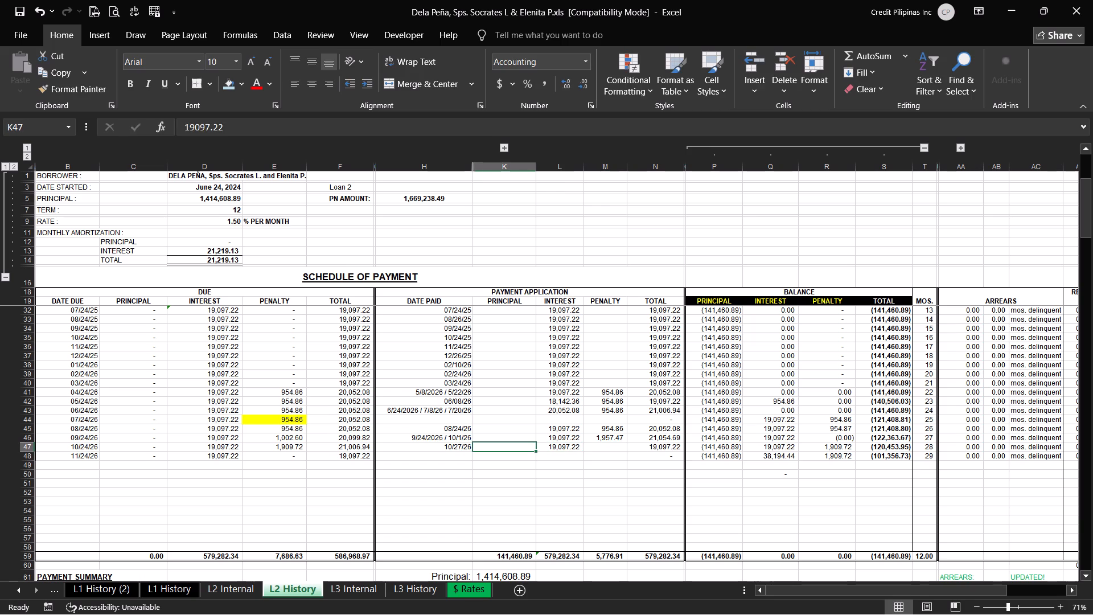
{"action": "key", "text": "Left"}
{"action": "key", "text": "F2"}
{"action": "key", "text": "space"}
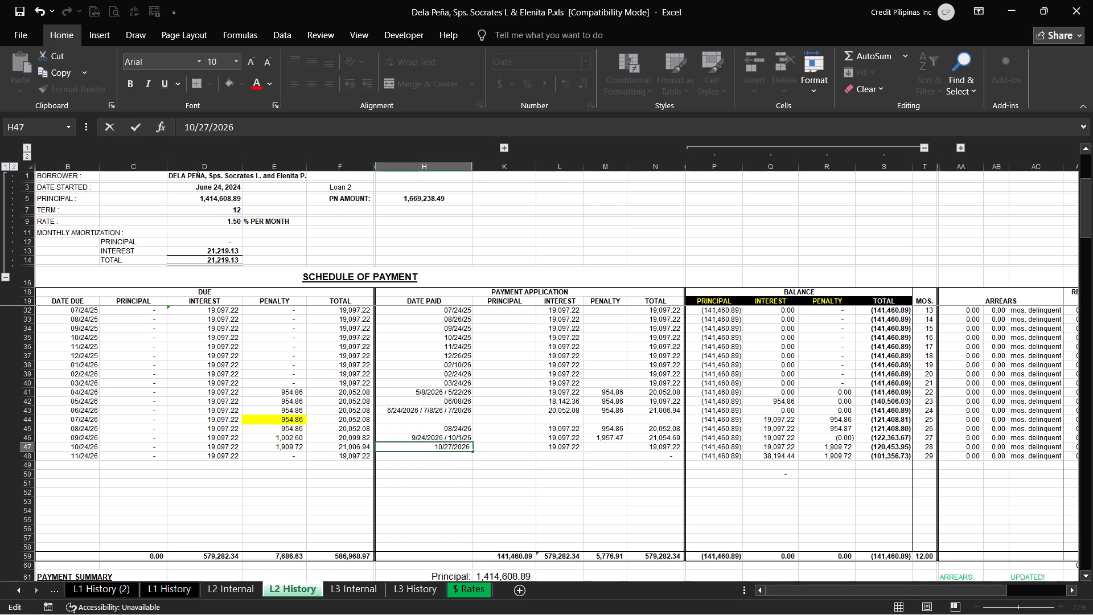
{"action": "type", "text": "/"}
{"action": "key", "text": "space"}
{"action": "type", "text": "10/3"}
{"action": "type", "text": "0*"}
{"action": "key", "text": "BackSpace"}
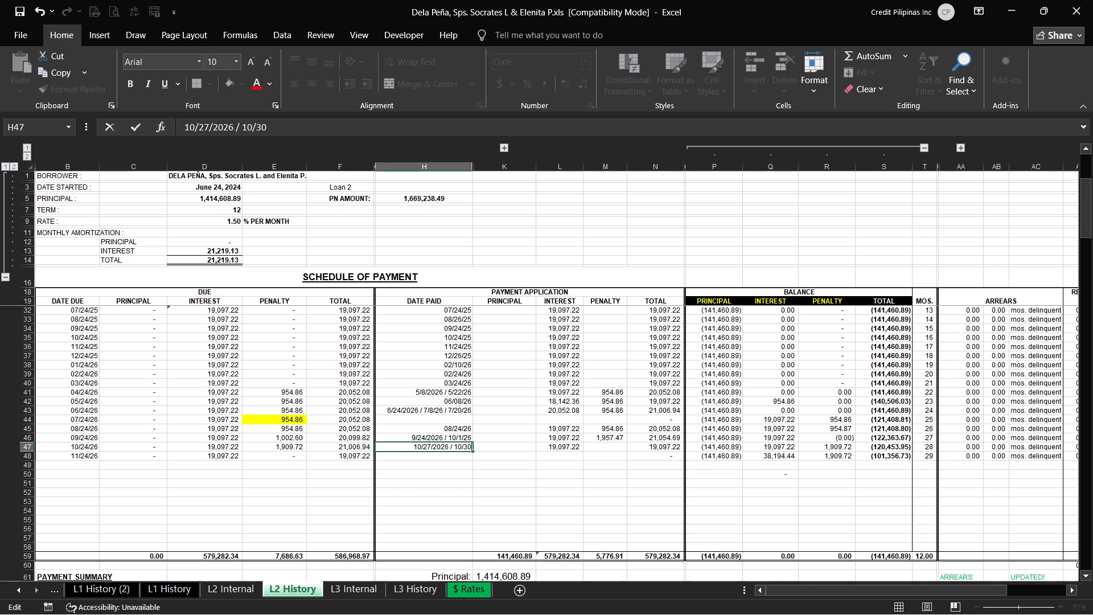
{"action": "type", "text": "/26"}
{"action": "key", "text": "Return"}
Enter a penalty payment of 1,909.72 in the 10/24/26 row's payment application.
{"action": "key", "text": "Up"}
{"action": "key", "text": "Right"}
{"action": "key", "text": "Right"}
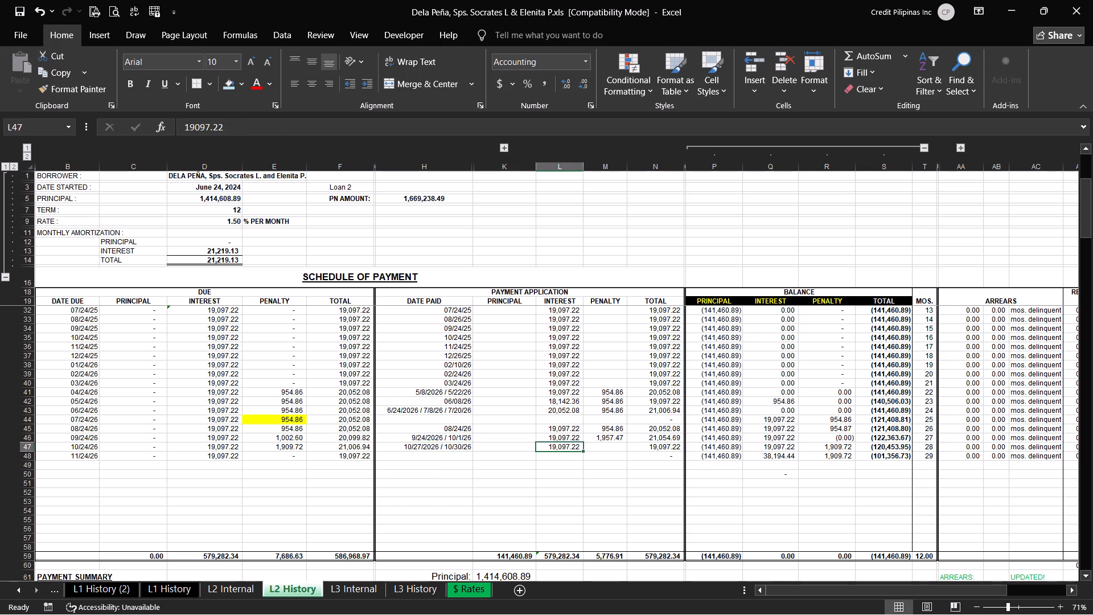
{"action": "key", "text": "Right"}
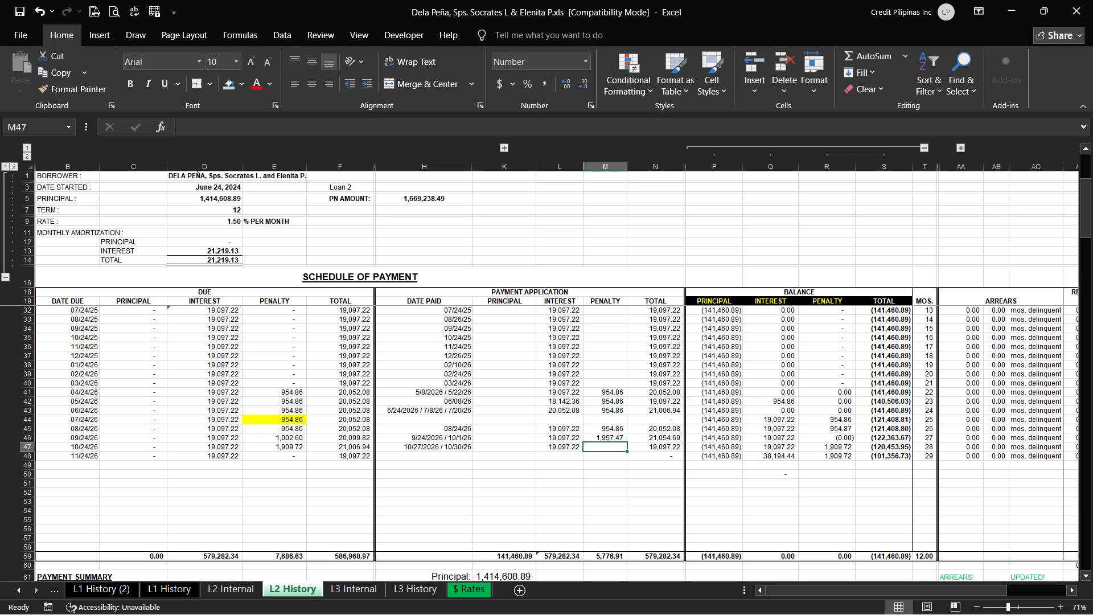
{"action": "type", "text": "1909.72"}
{"action": "key", "text": "Return"}
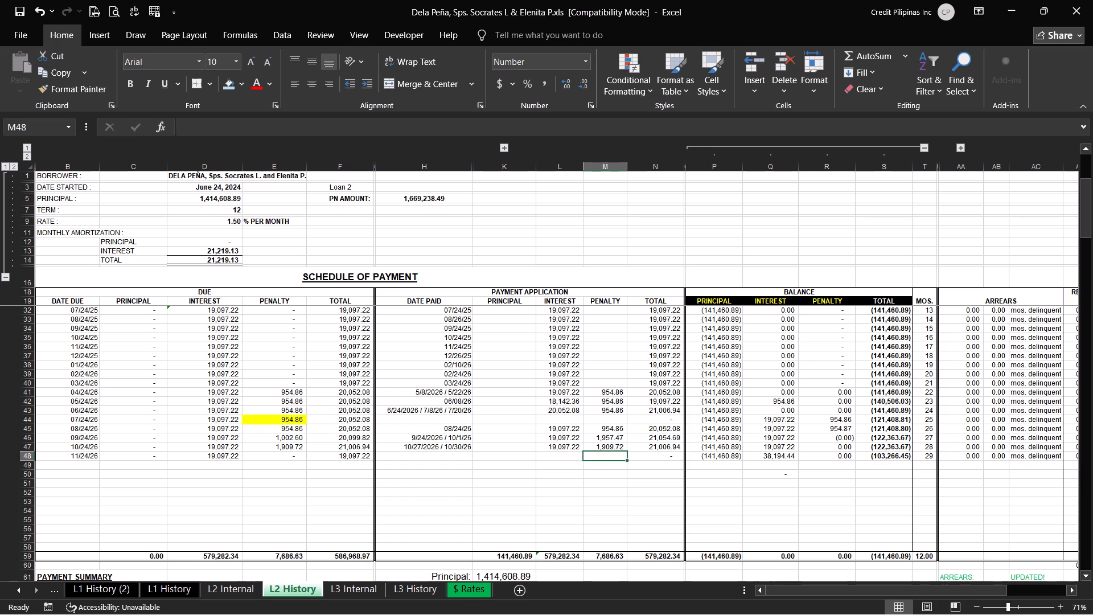
Review the 10/24/26 row's due amounts, payment application and balances in the Loan 2 history.
{"action": "key", "text": "Up"}
{"action": "key", "text": "Left"}
{"action": "key", "text": "Left"}
{"action": "key", "text": "Left"}
{"action": "key", "text": "Left"}
{"action": "key", "text": "Left"}
{"action": "key", "text": "Left"}
{"action": "key", "text": "Left"}
{"action": "key", "text": "Left"}
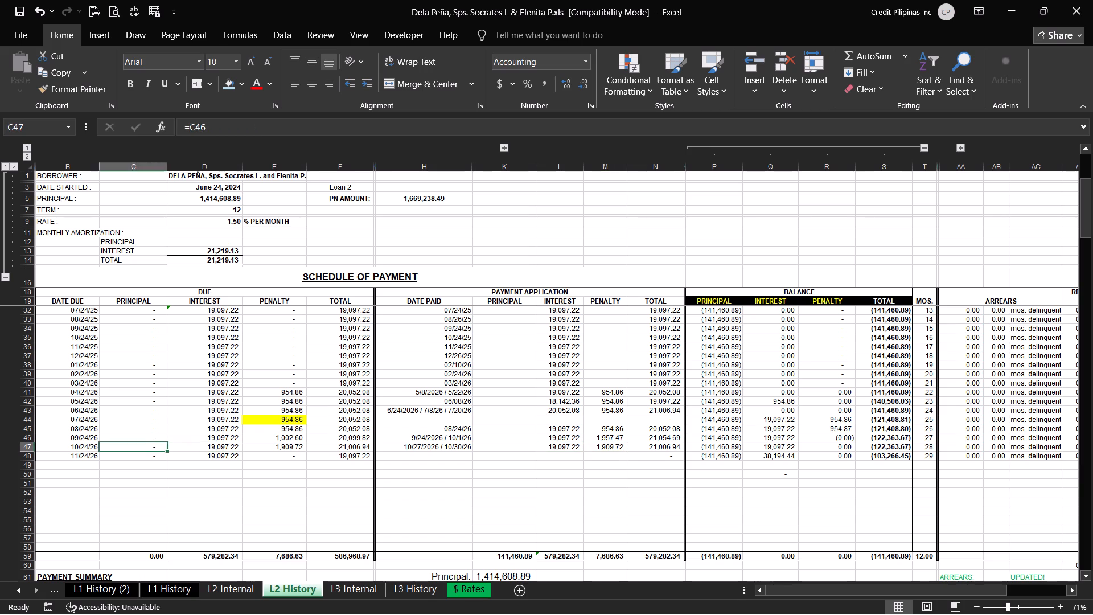
{"action": "key", "text": "Right"}
{"action": "key", "text": "Right"}
{"action": "key", "text": "Right"}
{"action": "key", "text": "Right"}
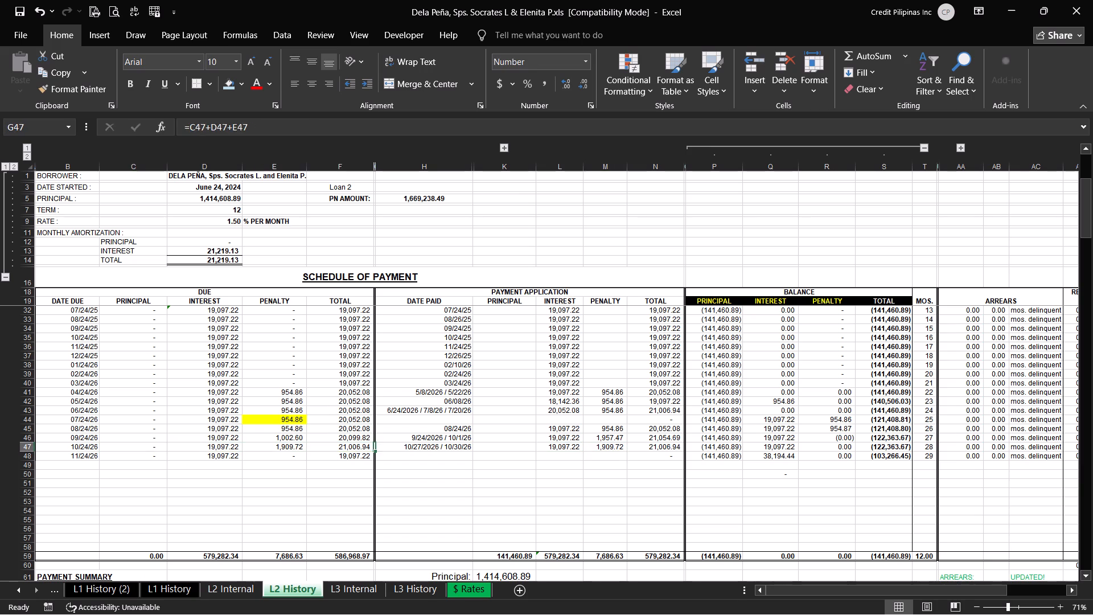
{"action": "key", "text": "Left"}
{"action": "key", "text": "Left"}
{"action": "key", "text": "Left"}
{"action": "key", "text": "Right"}
{"action": "key", "text": "Right"}
{"action": "key", "text": "Right"}
{"action": "key", "text": "Right"}
{"action": "key", "text": "Right"}
{"action": "key", "text": "Right"}
{"action": "key", "text": "Right"}
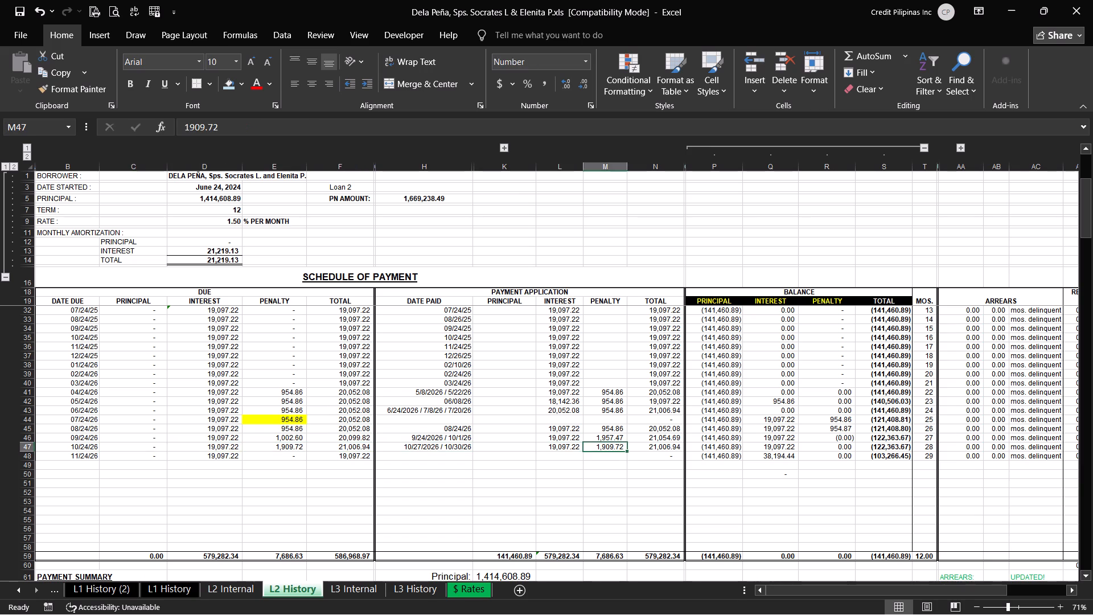
{"action": "key", "text": "Right"}
{"action": "key", "text": "Right"}
{"action": "key", "text": "Right"}
{"action": "key", "text": "Right"}
{"action": "key", "text": "Right"}
{"action": "key", "text": "Left"}
{"action": "key", "text": "Left"}
{"action": "key", "text": "Left"}
{"action": "key", "text": "Left"}
{"action": "key", "text": "Left"}
{"action": "key", "text": "Left"}
{"action": "key", "text": "Left"}
{"action": "key", "text": "Left"}
{"action": "key", "text": "Left"}
{"action": "key", "text": "Left"}
{"action": "key", "text": "Left"}
{"action": "key", "text": "Left"}
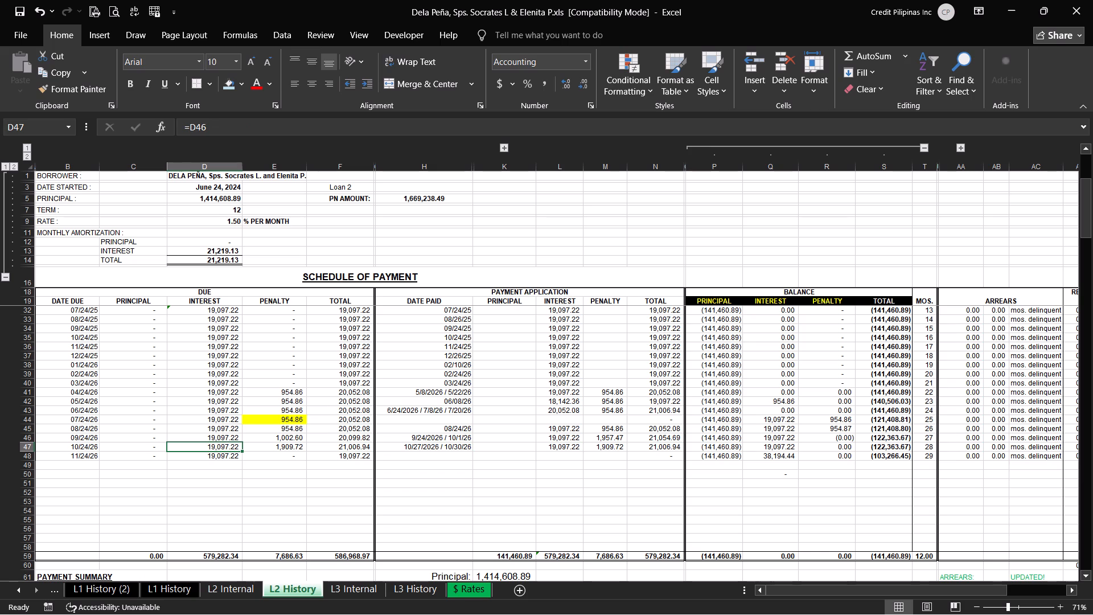
{"action": "key", "text": "Right"}
{"action": "key", "text": "Right"}
{"action": "key", "text": "Right"}
{"action": "key", "text": "Right"}
{"action": "key", "text": "Right"}
{"action": "key", "text": "Right"}
{"action": "key", "text": "Right"}
{"action": "key", "text": "Left"}
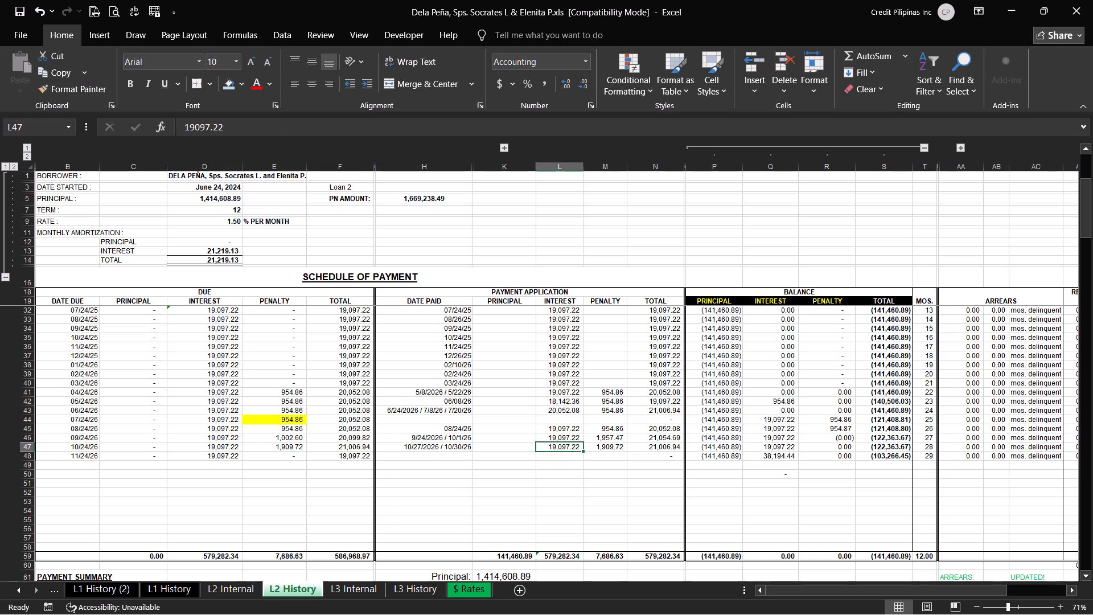
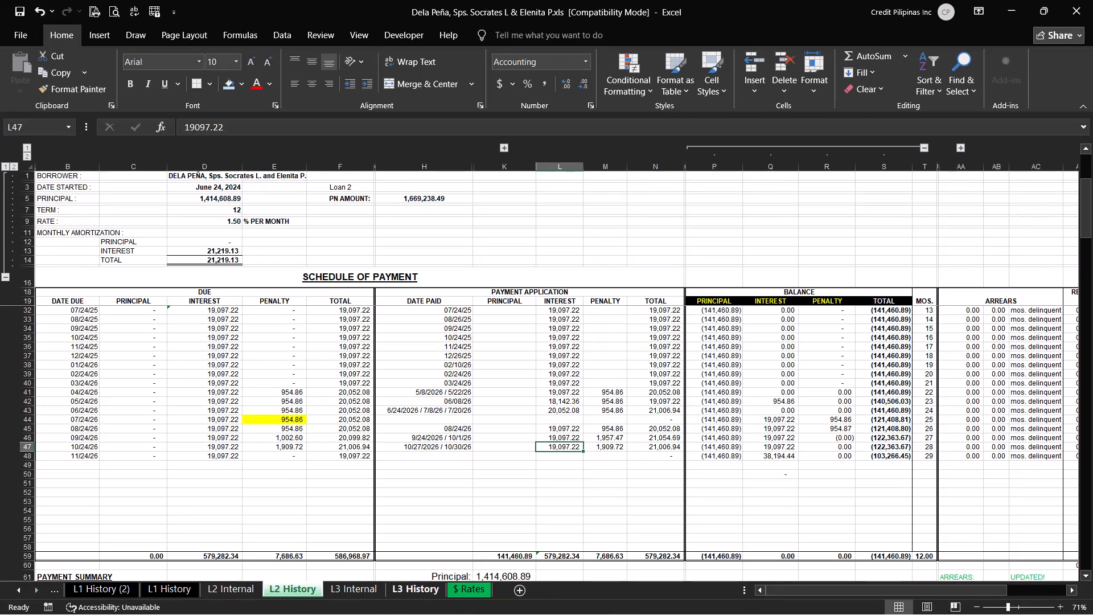
Save the borrower's statement of account workbook with the updated Loan 2 history and close it.
{"action": "left_click", "coordinate": [526, 365]}
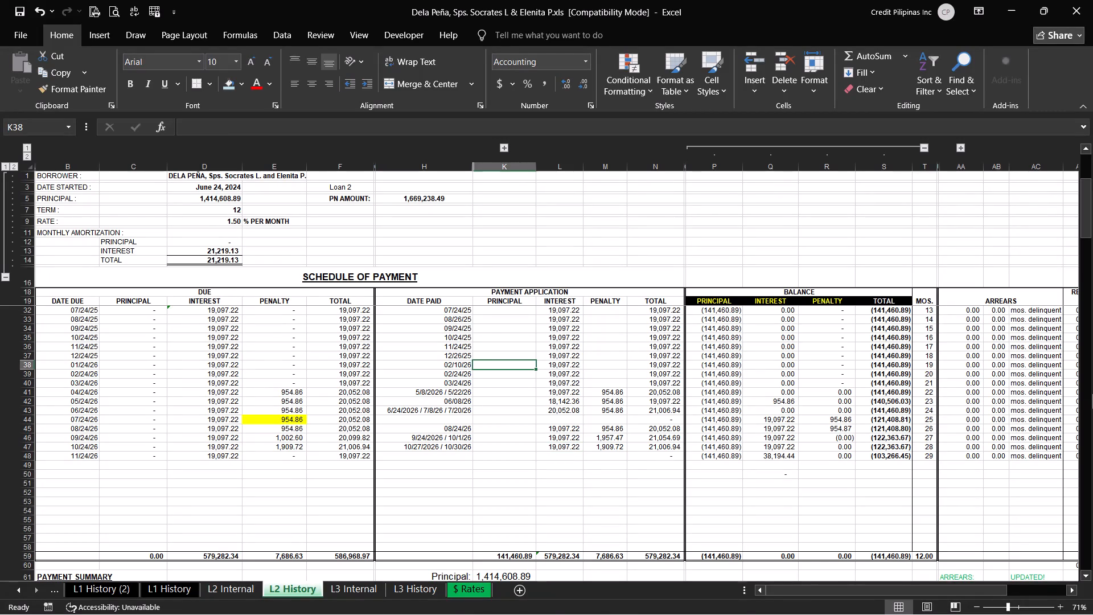
{"action": "left_click", "coordinate": [19, 16]}
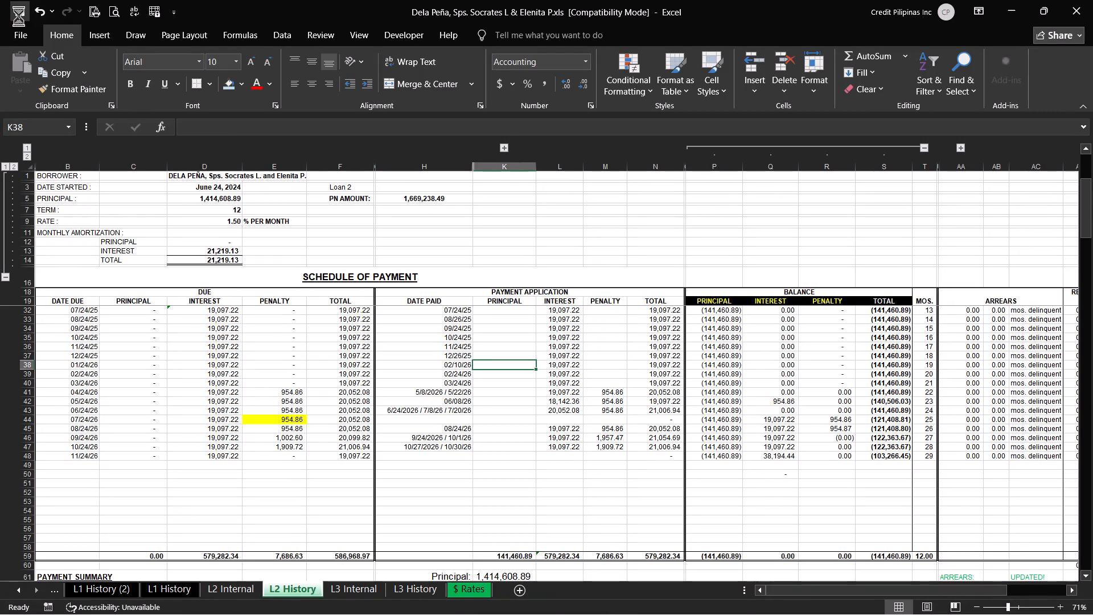
{"action": "left_click", "coordinate": [1082, 8]}
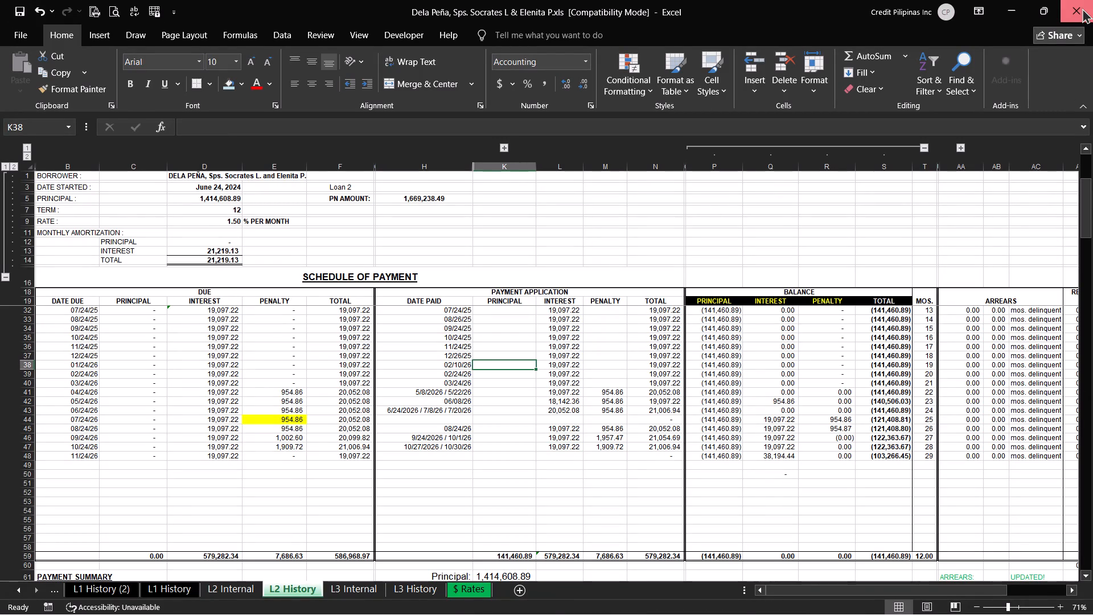
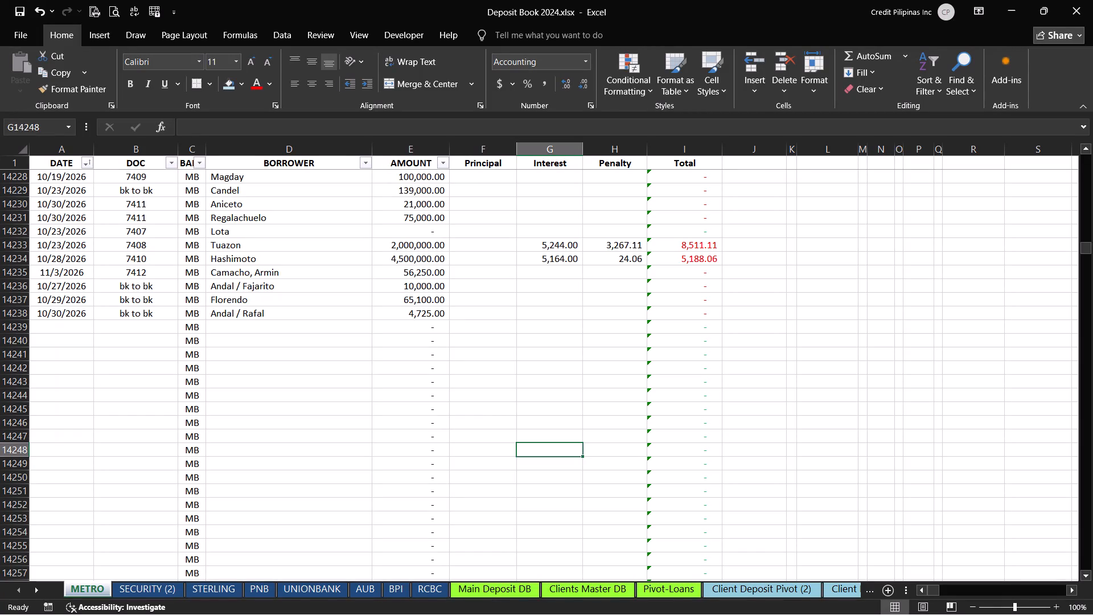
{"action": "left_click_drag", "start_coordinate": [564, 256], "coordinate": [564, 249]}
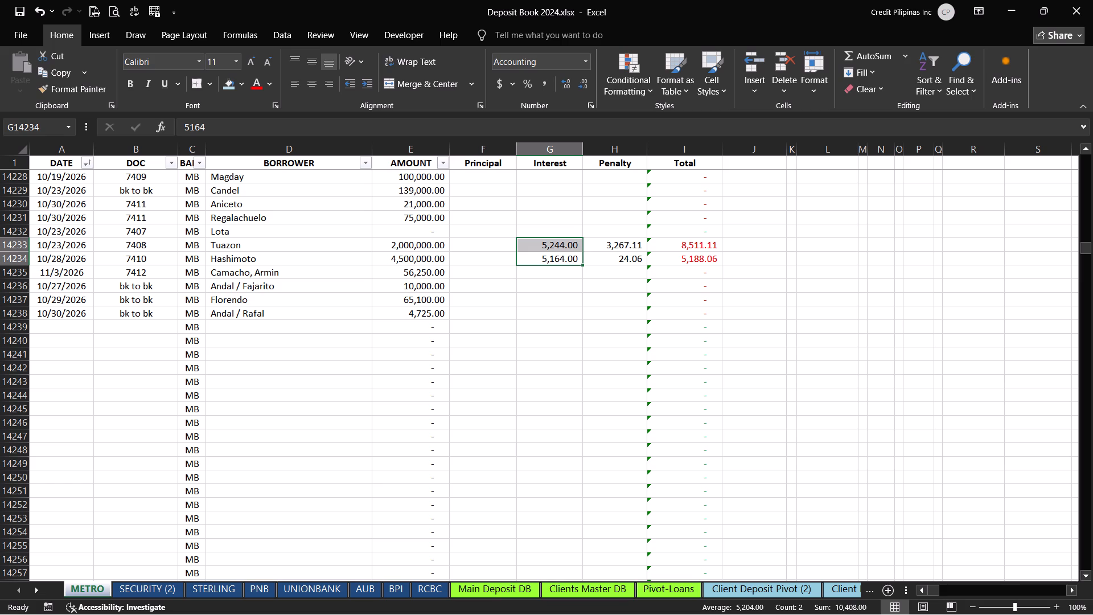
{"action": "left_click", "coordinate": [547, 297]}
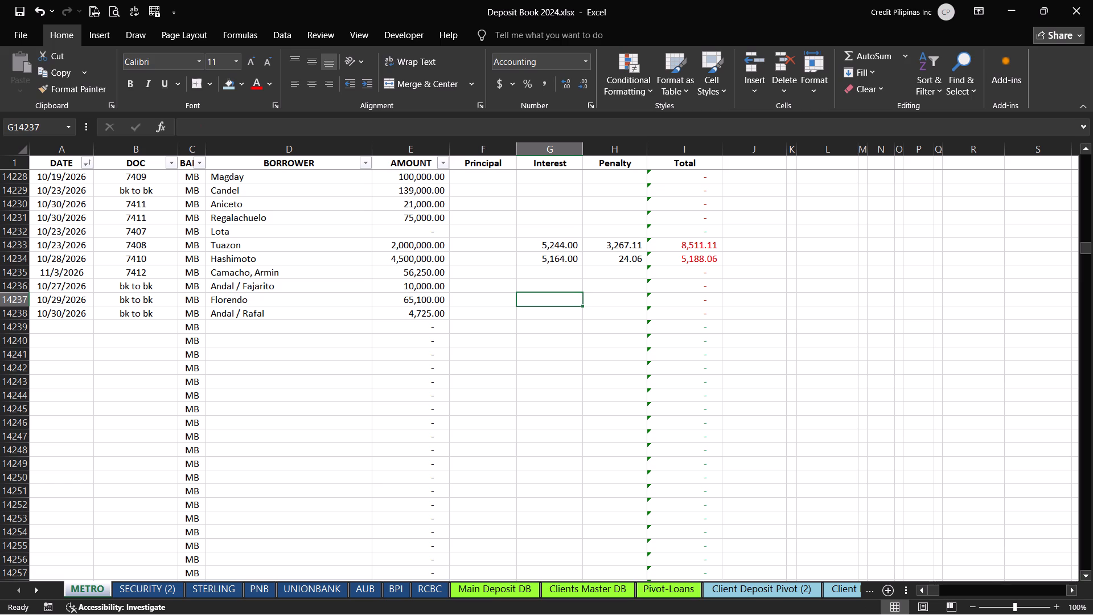
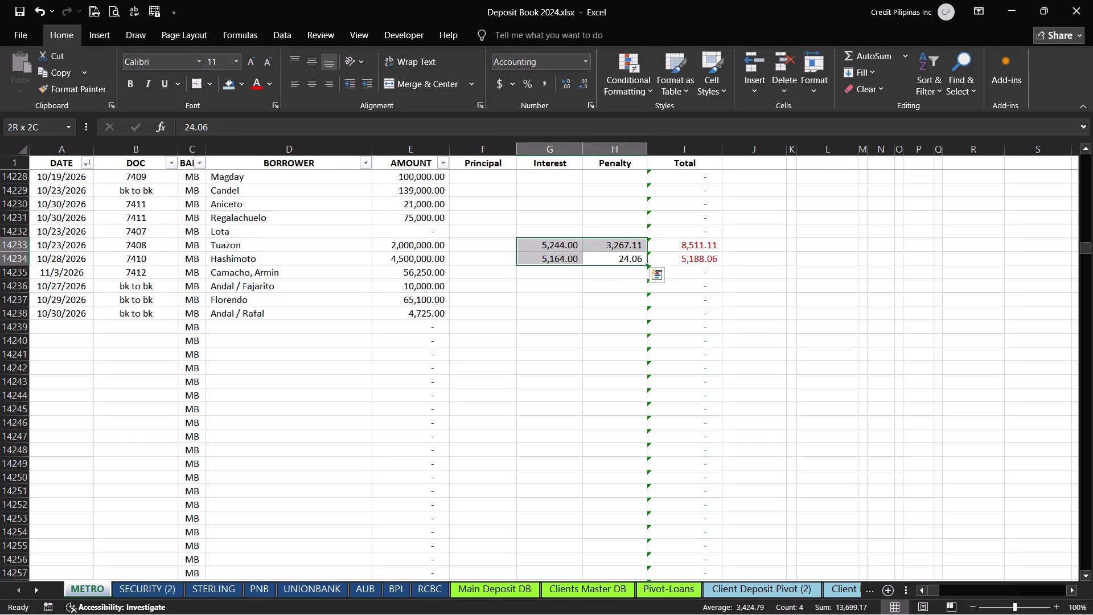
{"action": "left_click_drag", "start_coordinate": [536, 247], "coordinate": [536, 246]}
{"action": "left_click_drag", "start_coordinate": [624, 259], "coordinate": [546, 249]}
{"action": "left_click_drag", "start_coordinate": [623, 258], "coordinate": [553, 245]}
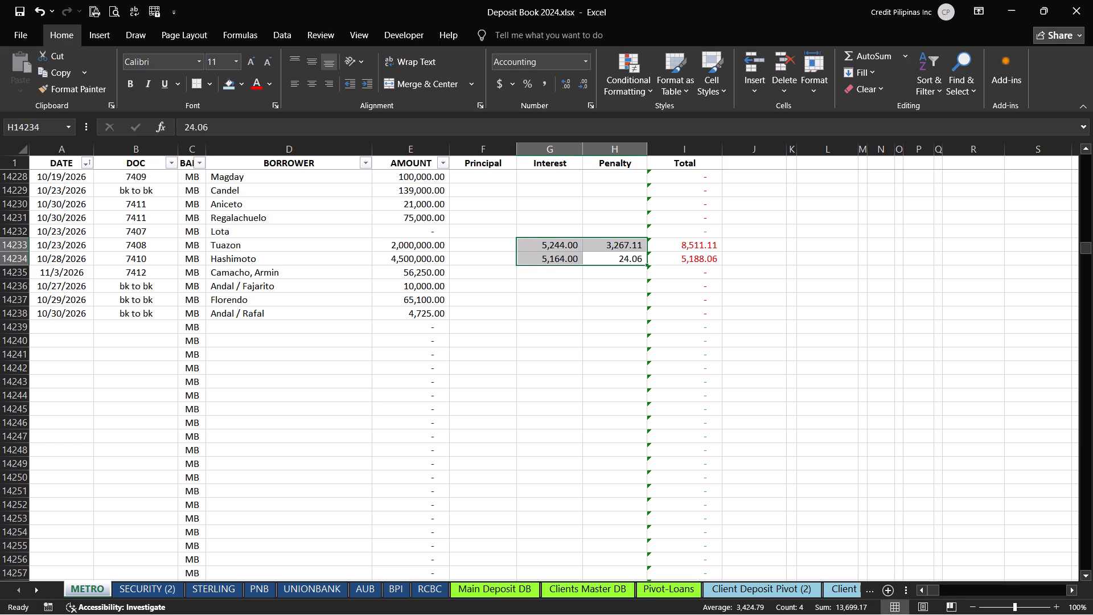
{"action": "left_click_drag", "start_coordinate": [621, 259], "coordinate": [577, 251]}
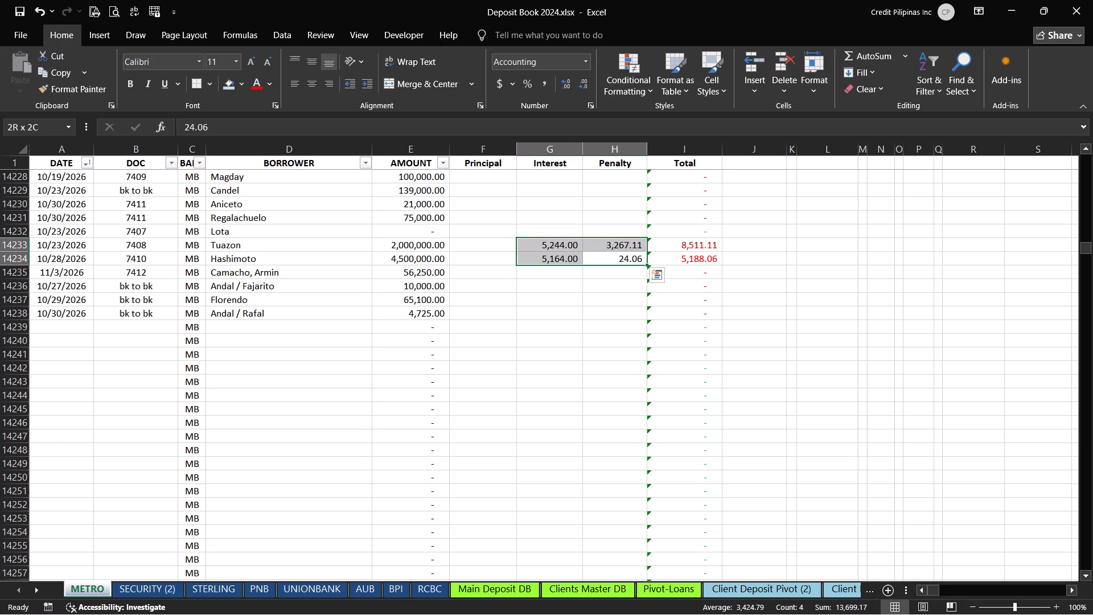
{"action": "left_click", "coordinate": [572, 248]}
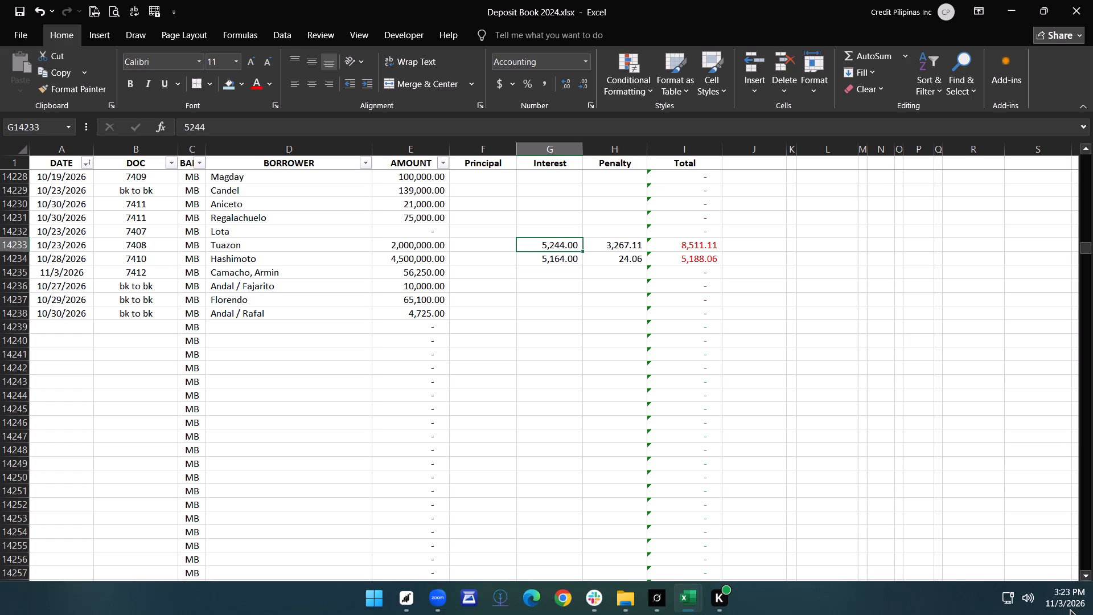
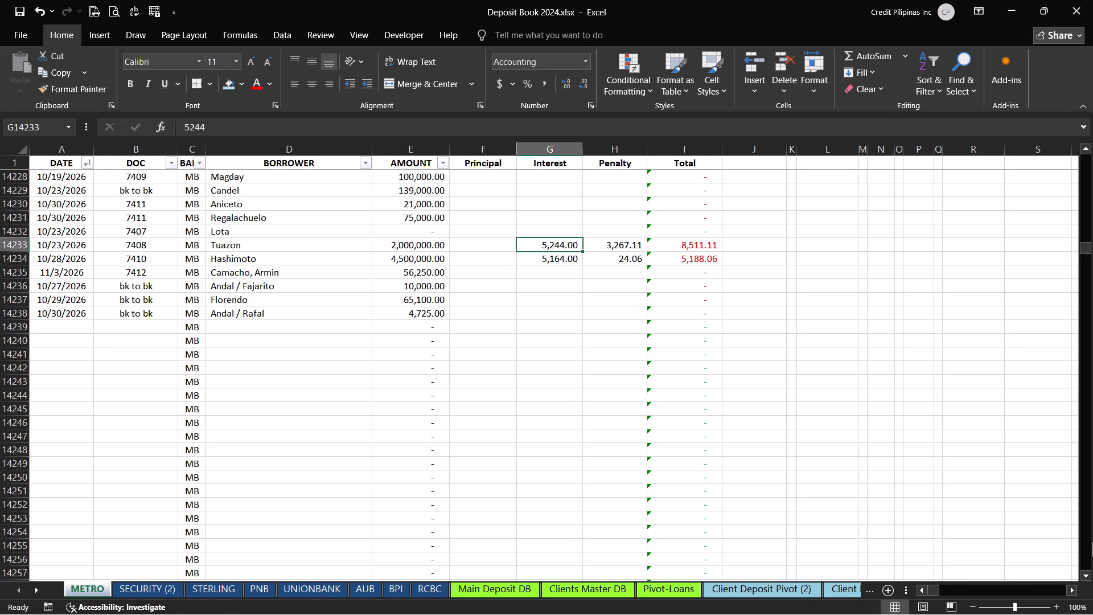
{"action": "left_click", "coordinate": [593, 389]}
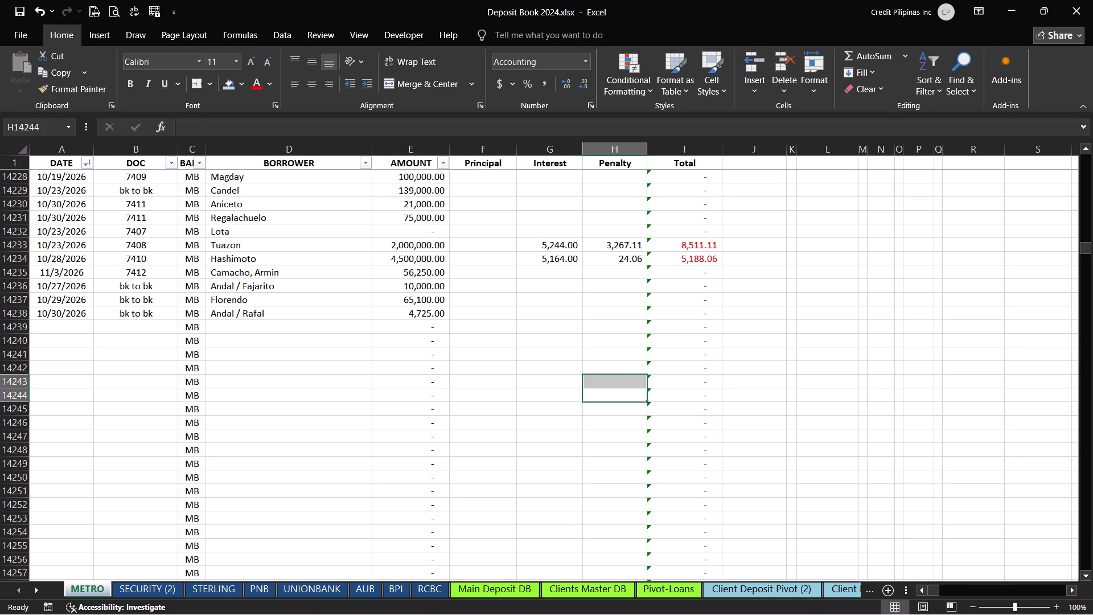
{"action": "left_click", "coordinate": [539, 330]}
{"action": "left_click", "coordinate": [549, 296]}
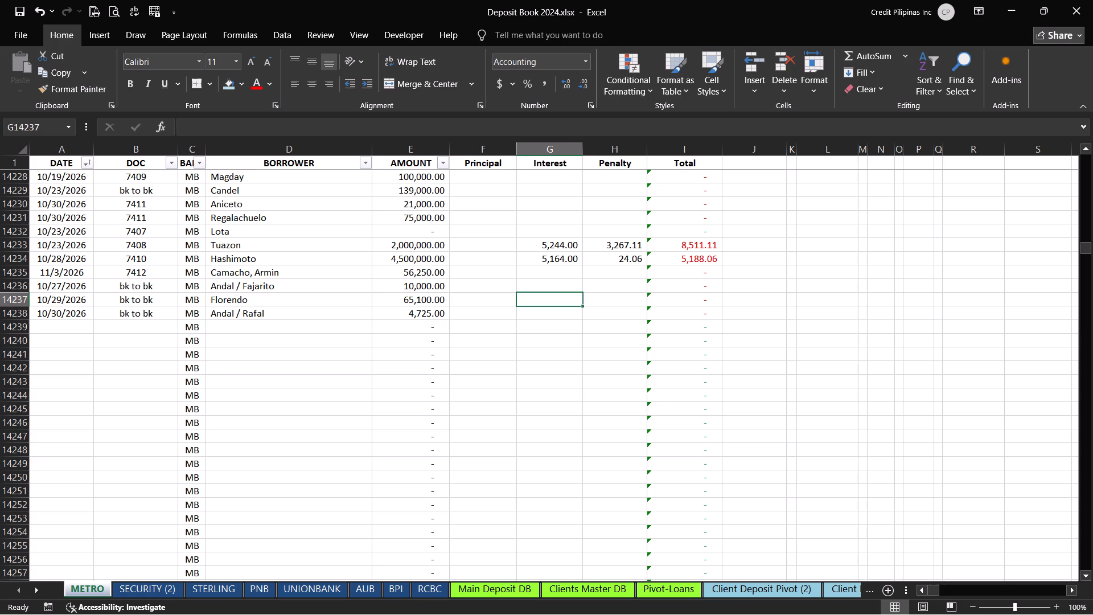
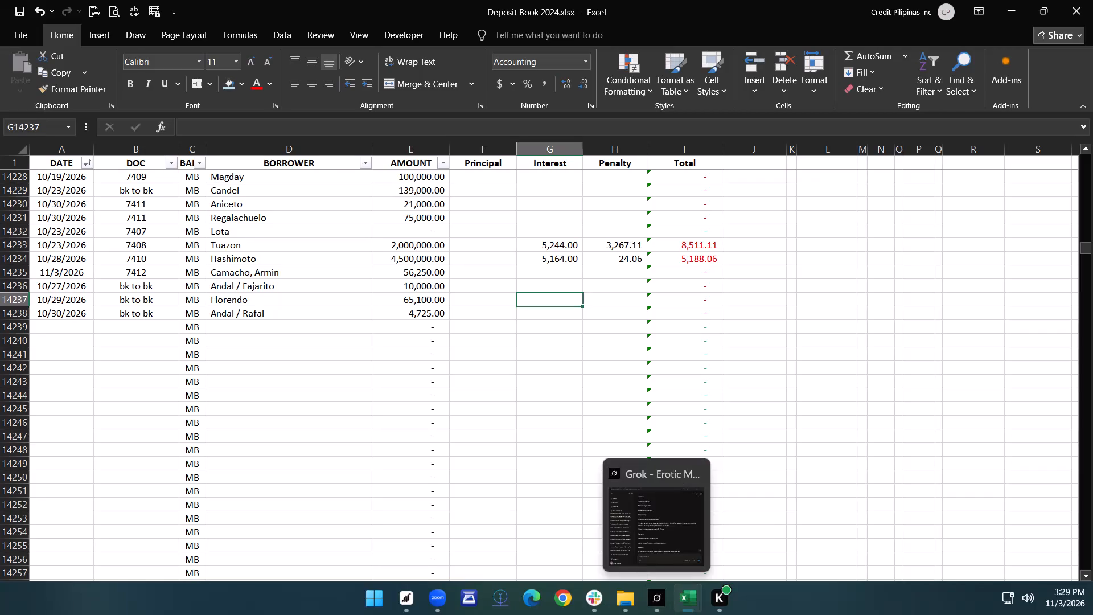
Start a new deposit entry in row 14239 of the METRO sheet with date 11/4/2026 and document number 7413.
{"action": "left_click", "coordinate": [507, 438]}
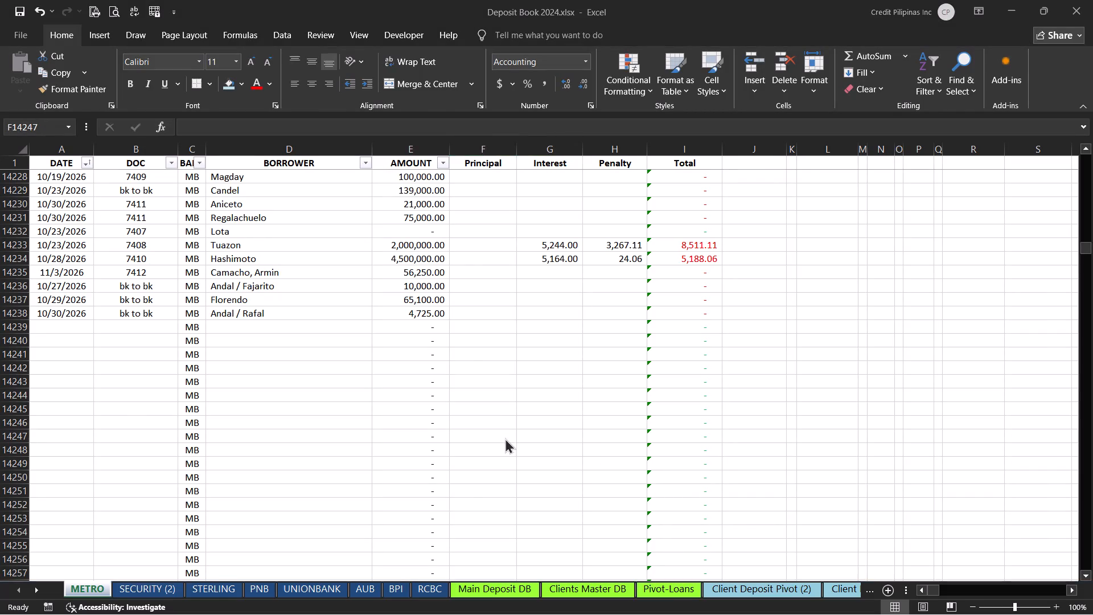
{"action": "left_click", "coordinate": [242, 469]}
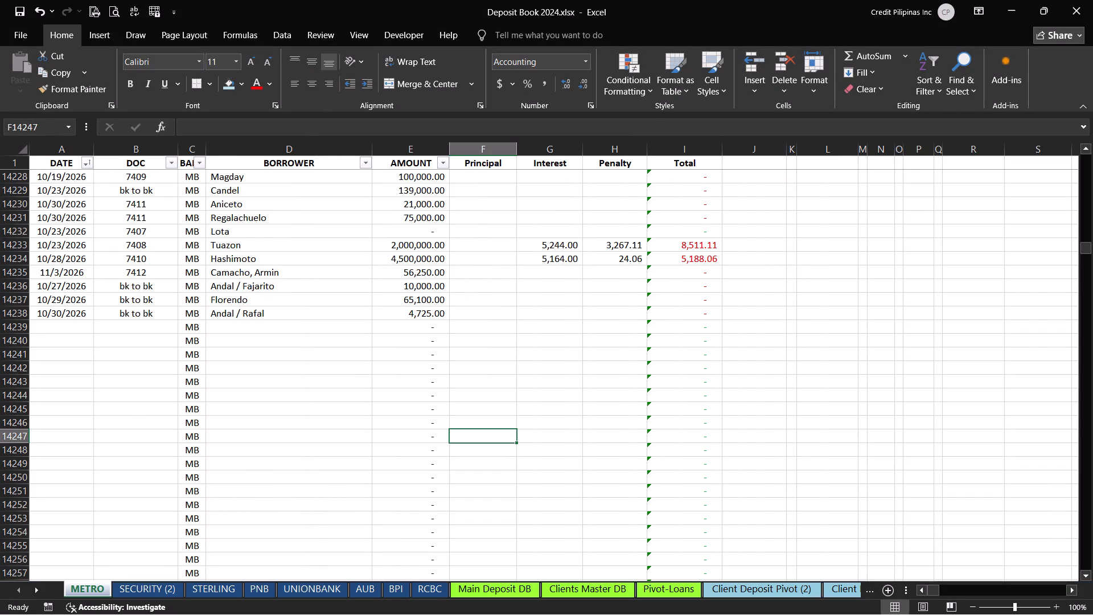
{"action": "left_click", "coordinate": [68, 331]}
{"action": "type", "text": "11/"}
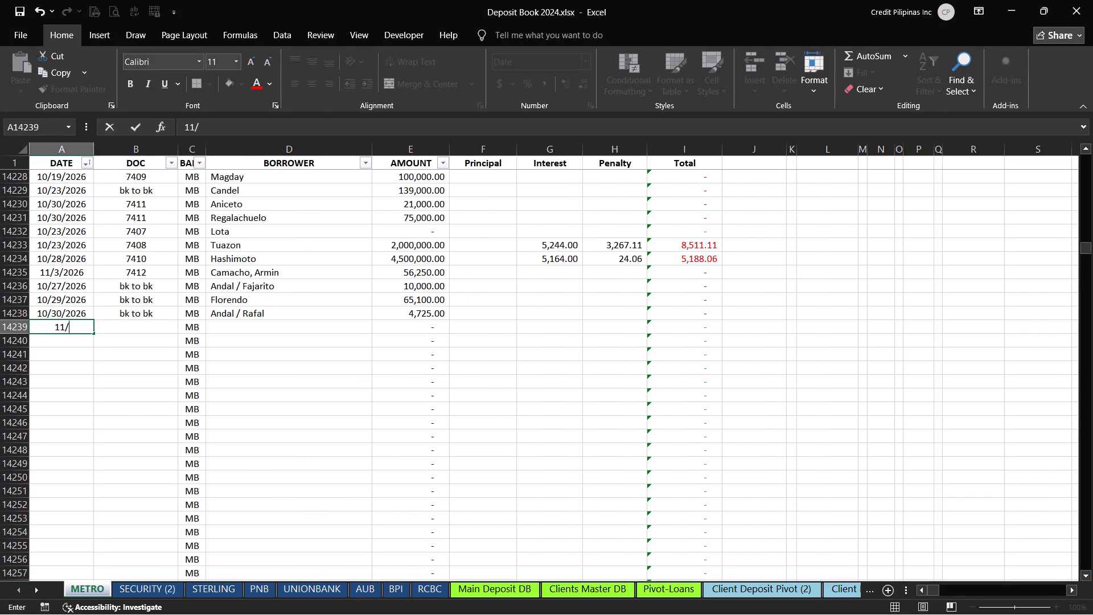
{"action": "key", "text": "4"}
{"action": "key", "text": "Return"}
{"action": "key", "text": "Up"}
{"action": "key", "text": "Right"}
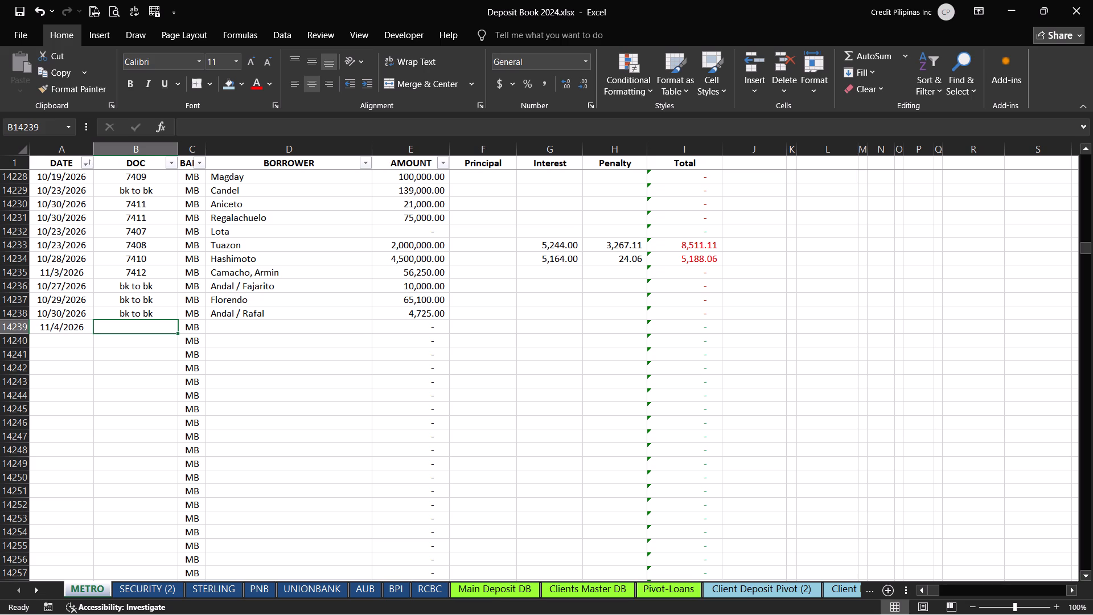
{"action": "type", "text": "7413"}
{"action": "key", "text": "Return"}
Complete the row 14239 deposit entry with borrower Greater Asia Holdings and amount 104,000.
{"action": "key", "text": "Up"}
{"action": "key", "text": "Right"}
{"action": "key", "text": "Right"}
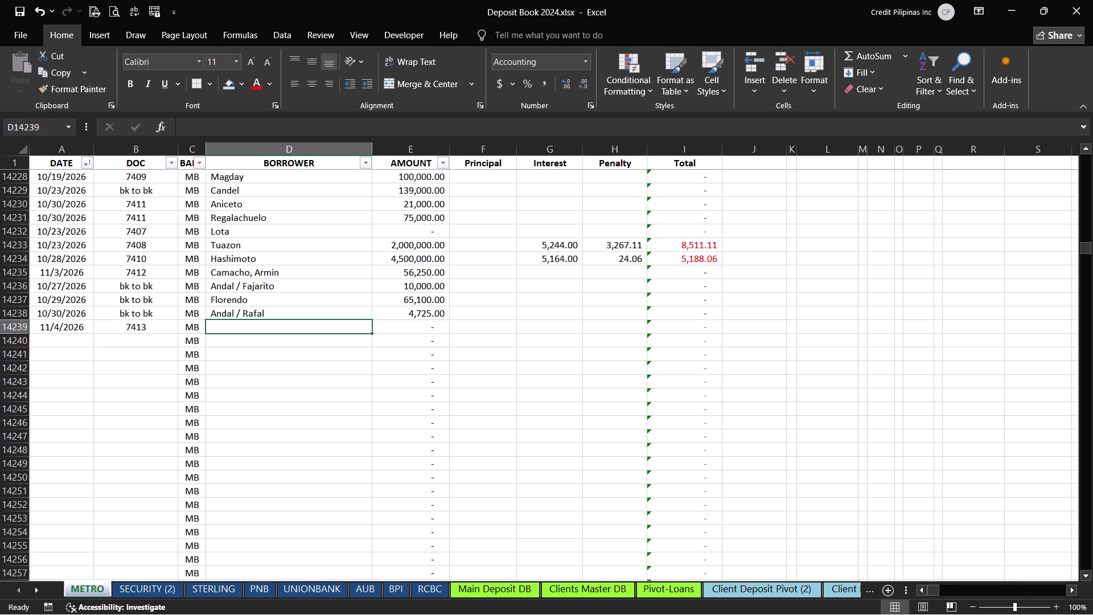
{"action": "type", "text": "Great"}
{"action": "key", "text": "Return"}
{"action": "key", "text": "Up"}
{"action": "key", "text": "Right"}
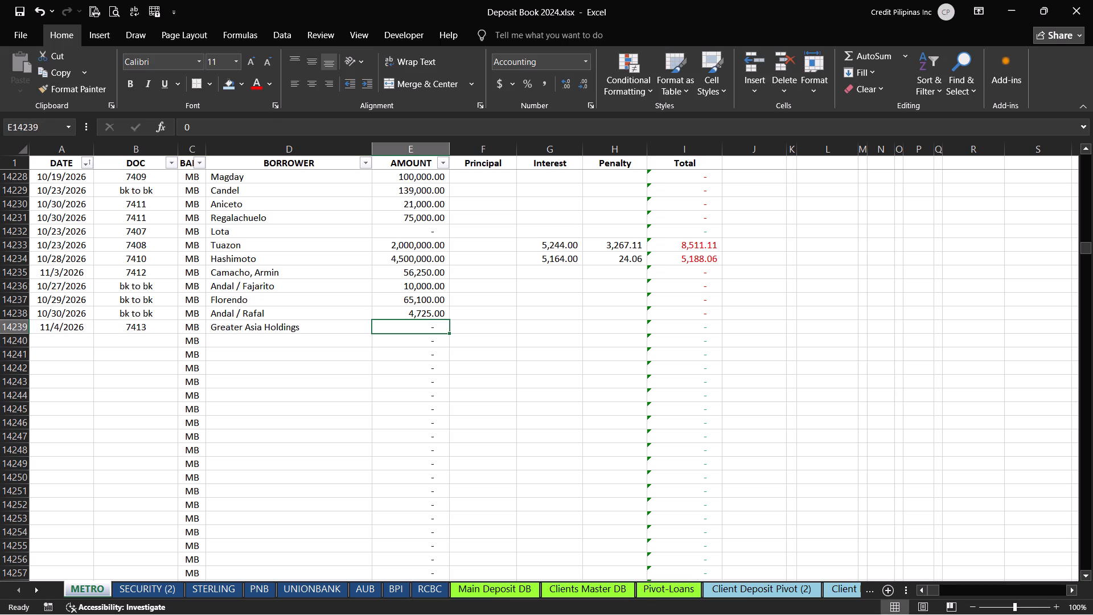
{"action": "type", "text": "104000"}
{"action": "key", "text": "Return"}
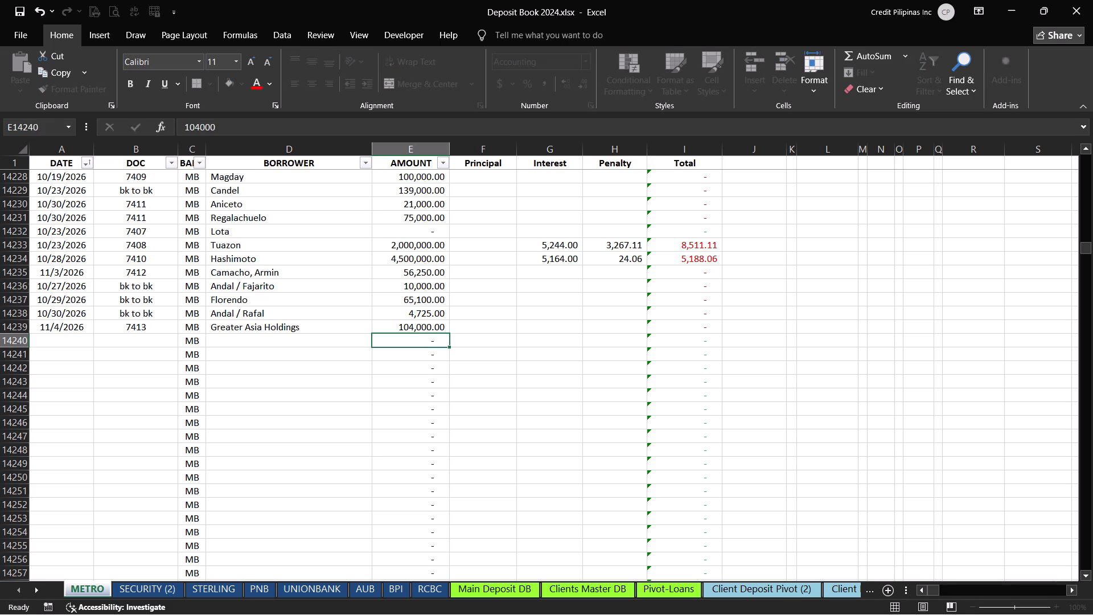
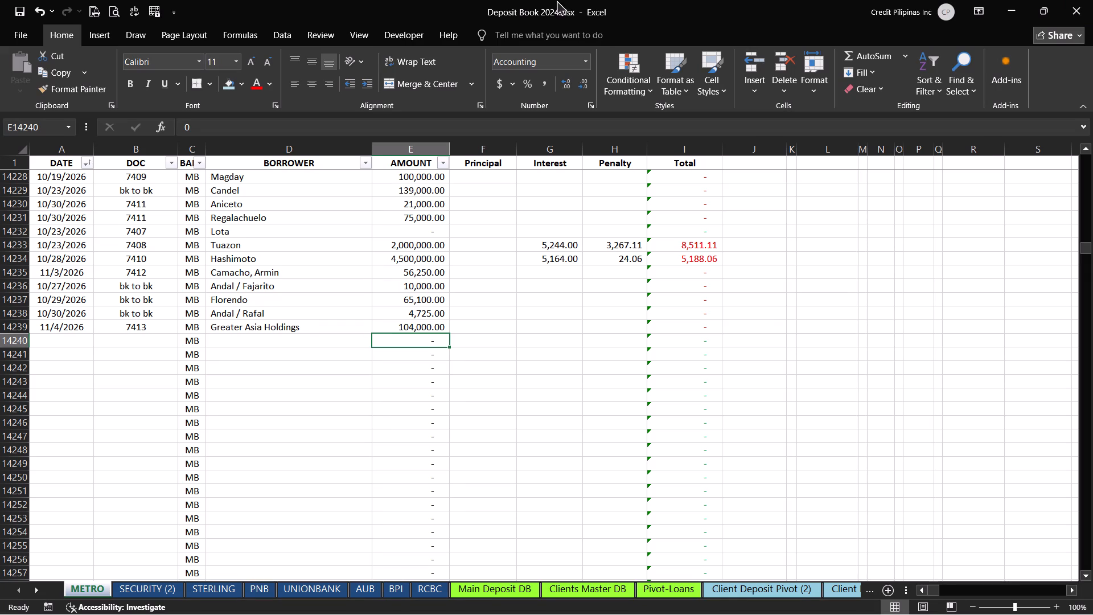
Start a new deposit entry in row 6611 of the UNIONBANK sheet with date 11/4/2026 and document number 3684.
{"action": "left_click", "coordinate": [298, 586]}
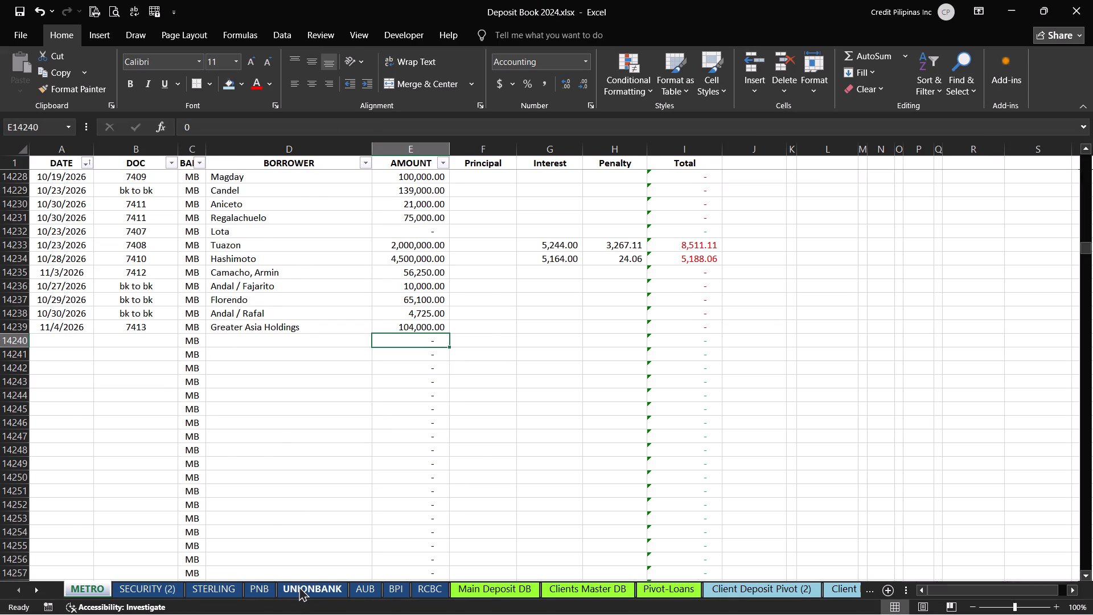
{"action": "left_click", "coordinate": [66, 544]}
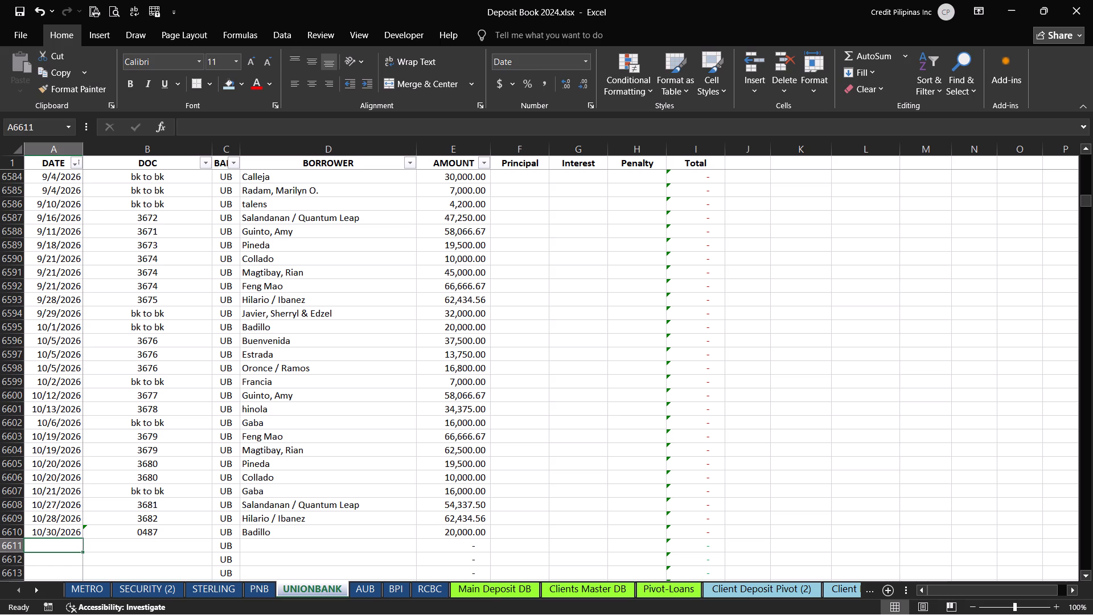
{"action": "type", "text": "11/4"}
{"action": "key", "text": "Return"}
{"action": "key", "text": "Up"}
{"action": "key", "text": "Right"}
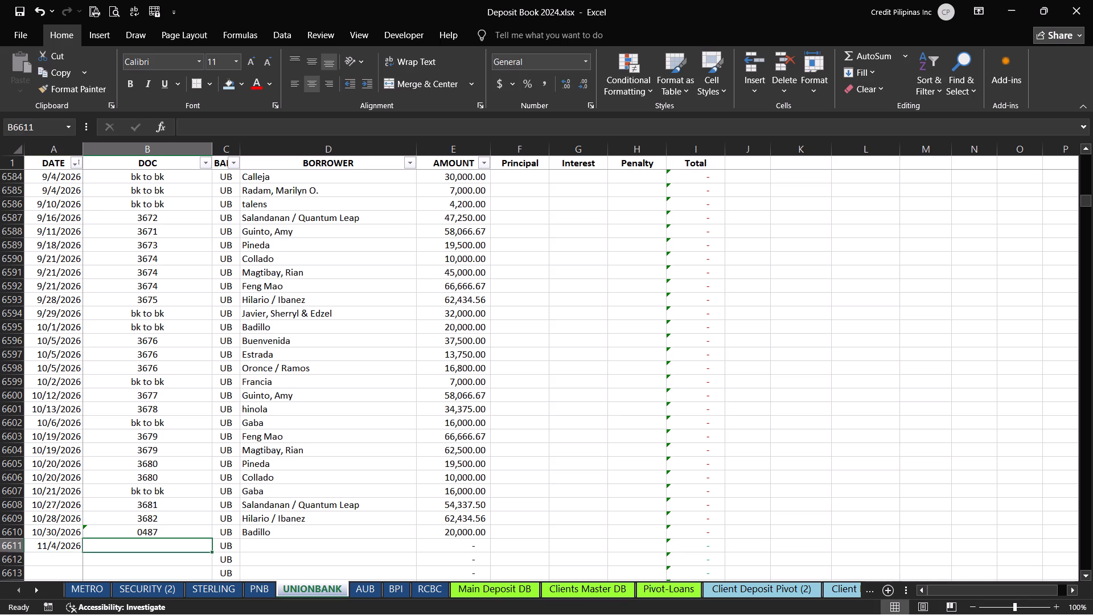
{"action": "key", "text": "Up"}
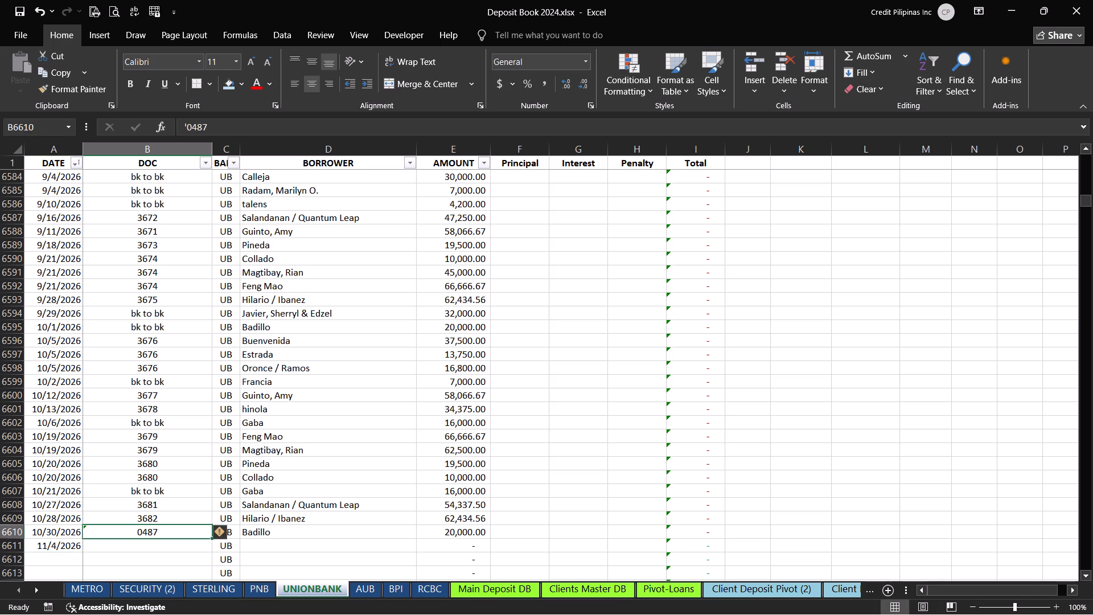
{"action": "key", "text": "Down"}
{"action": "type", "text": "3684"}
{"action": "key", "text": "Return"}
{"action": "key", "text": "Up"}
{"action": "key", "text": "Right"}
{"action": "key", "text": "Right"}
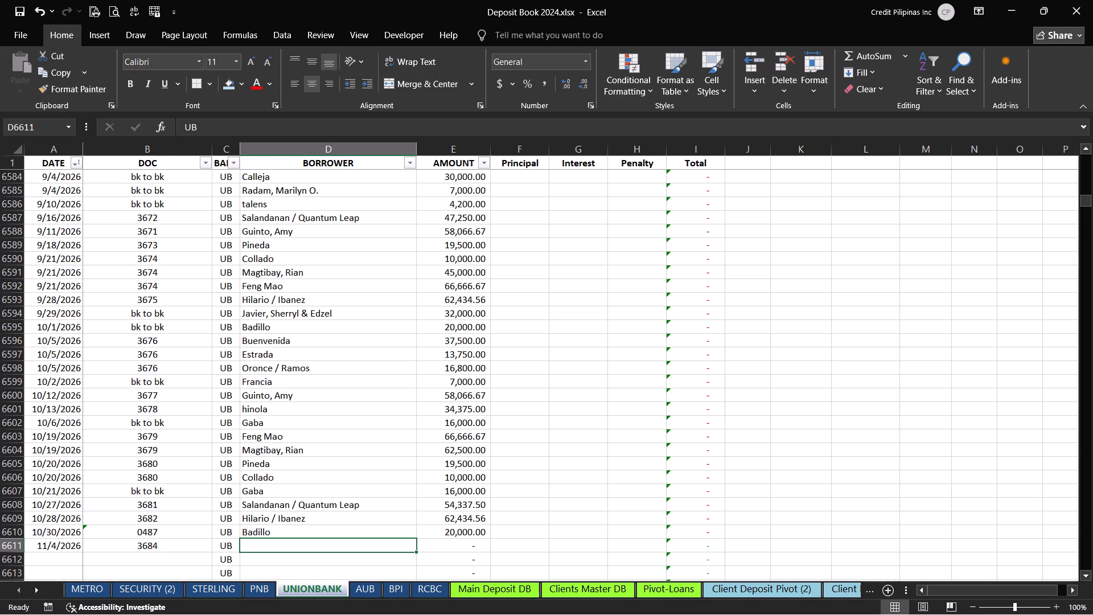
{"action": "type", "text": "Estra"}
{"action": "key", "text": "Return"}
{"action": "key", "text": "Up"}
{"action": "key", "text": "Right"}
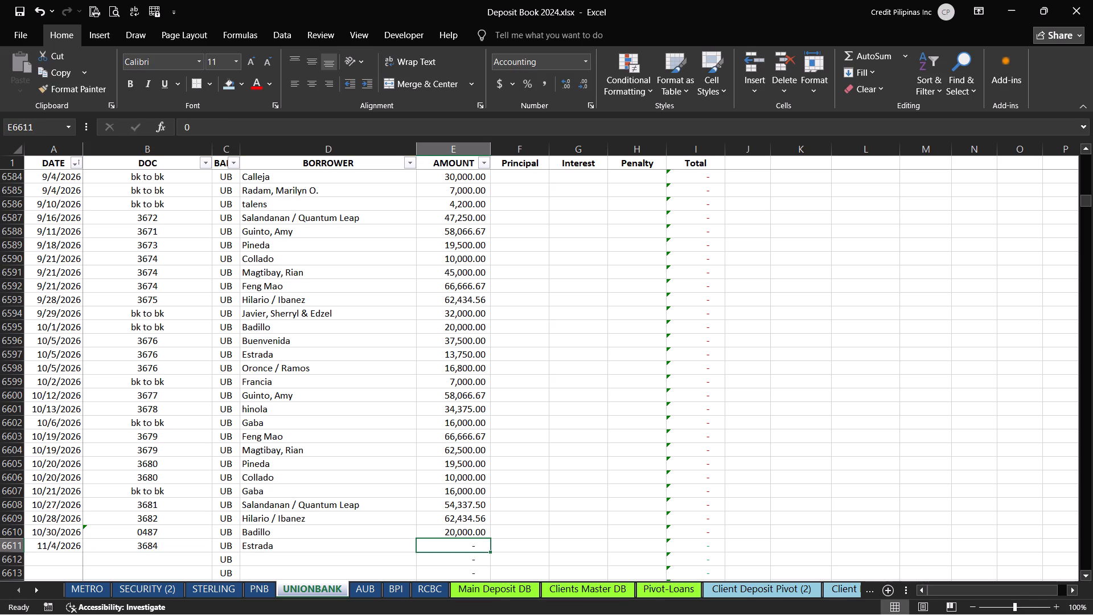
{"action": "type", "text": "13750"}
{"action": "key", "text": "Return"}
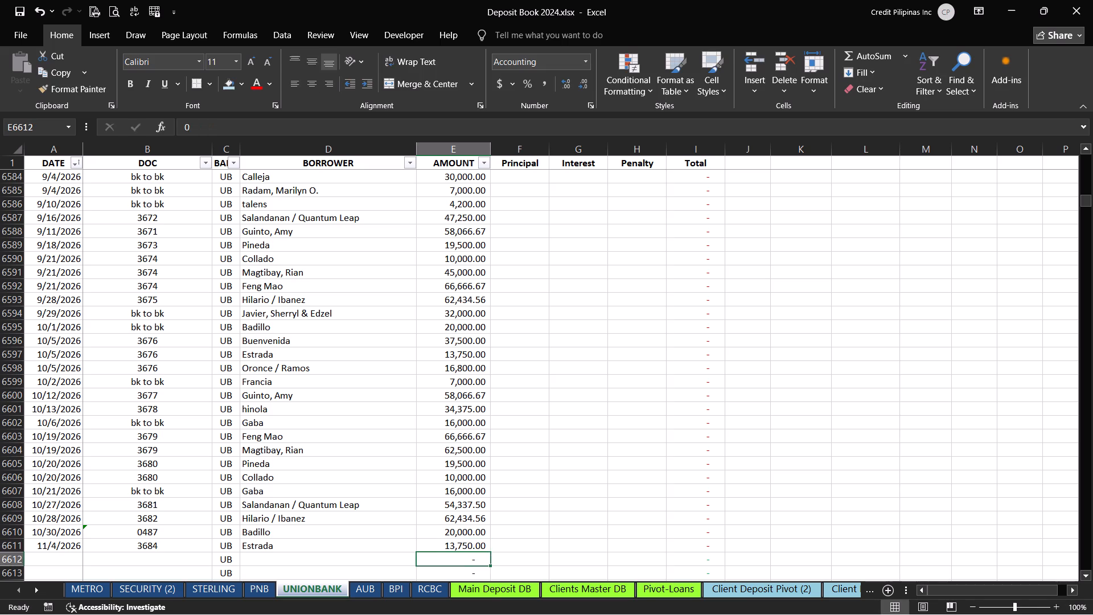
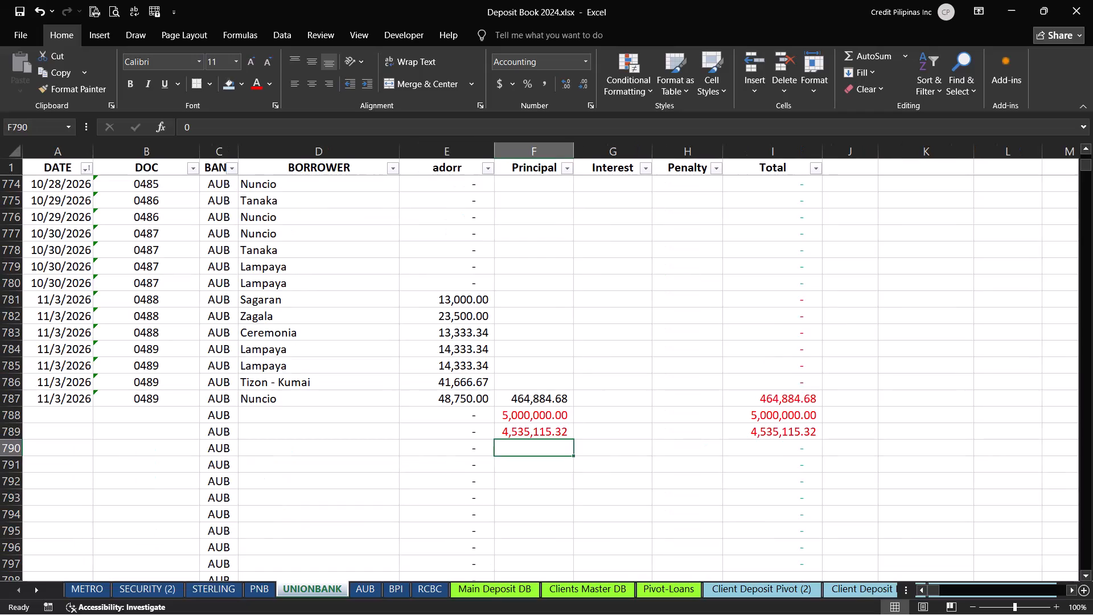
Start a new deposit entry in row 788 of the AUB sheet with date 11/4/2026 and document number 0490.
{"action": "key", "text": "Left"}
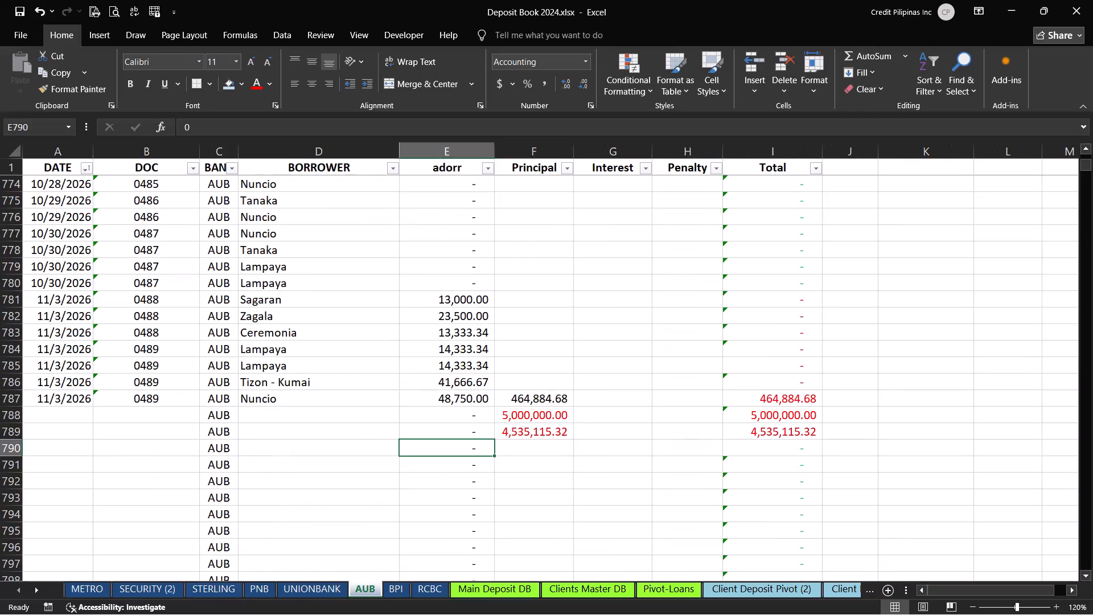
{"action": "key", "text": "Up"}
{"action": "key", "text": "Left"}
{"action": "key", "text": "Up"}
{"action": "key", "text": "Up"}
{"action": "key", "text": "Left"}
{"action": "key", "text": "Left"}
{"action": "key", "text": "Down"}
{"action": "key", "text": "Down"}
{"action": "key", "text": "Left"}
{"action": "key", "text": "Left"}
{"action": "key", "text": "Up"}
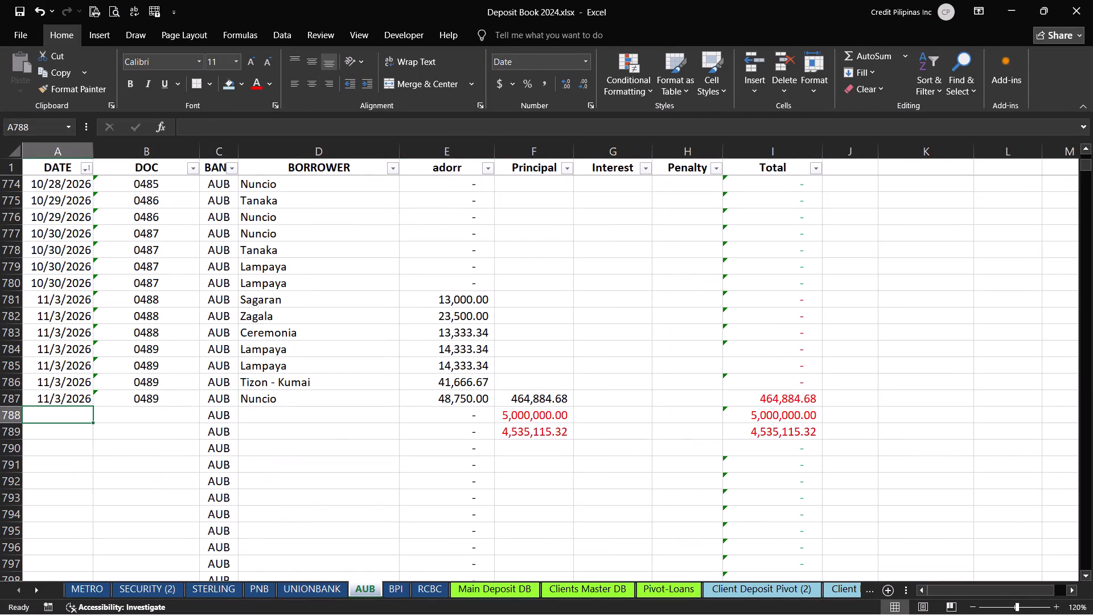
{"action": "type", "text": "11/4"}
{"action": "key", "text": "Return"}
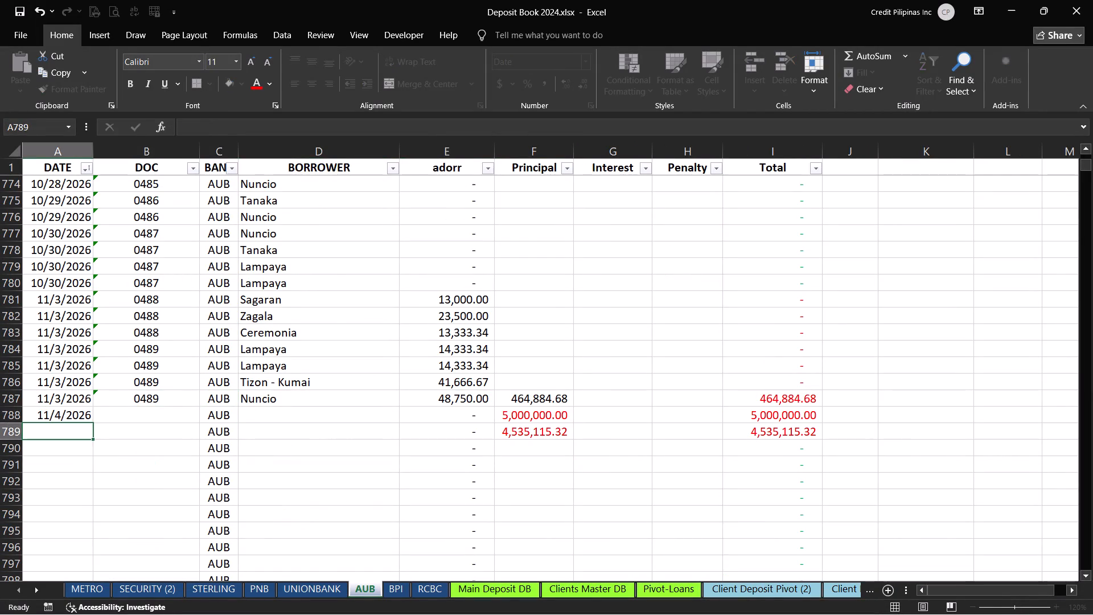
{"action": "key", "text": "Up"}
{"action": "key", "text": "Right"}
{"action": "type", "text": "'0490"}
{"action": "key", "text": "Return"}
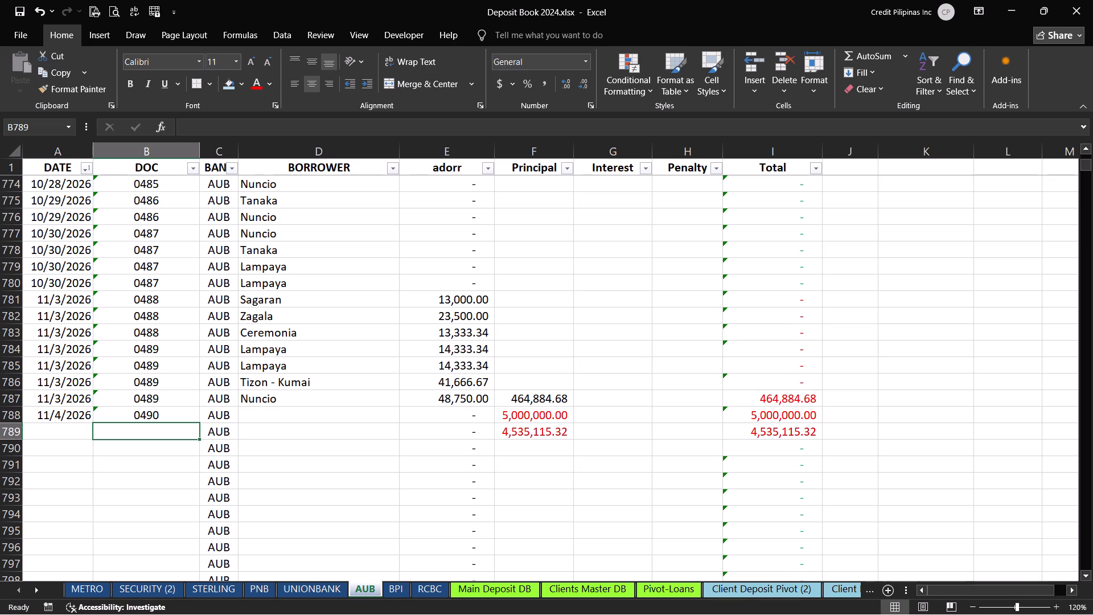
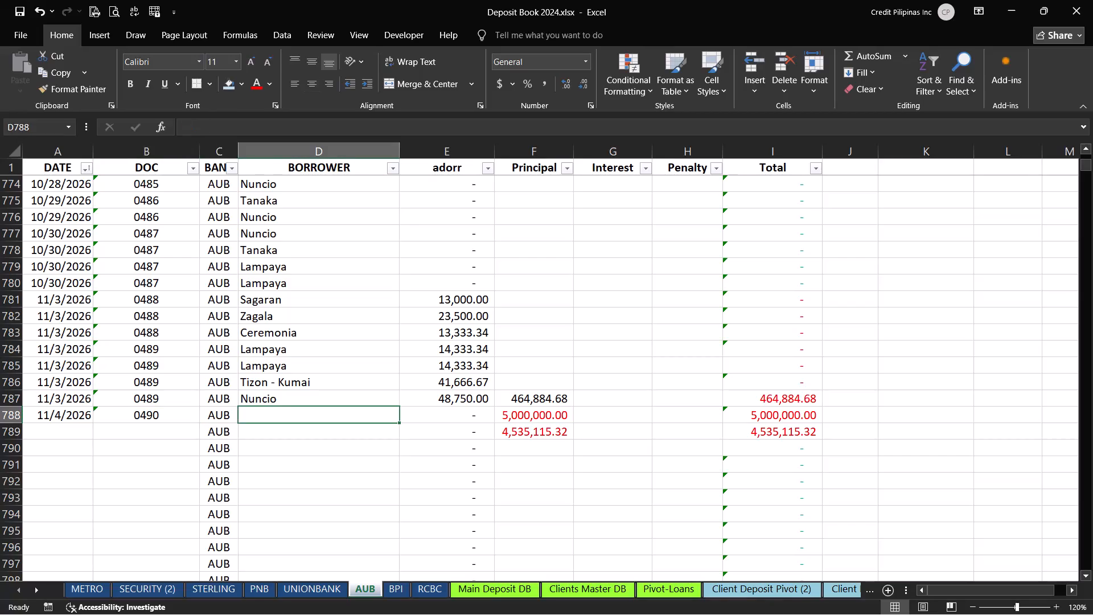
Complete the 11/4/2026 deposit entry in row 788 with borrower Escala and an amount of 14,583.34 in the adorr column.
{"action": "type", "text": "Escala"}
{"action": "key", "text": "Return"}
{"action": "key", "text": "Right"}
{"action": "key", "text": "Up"}
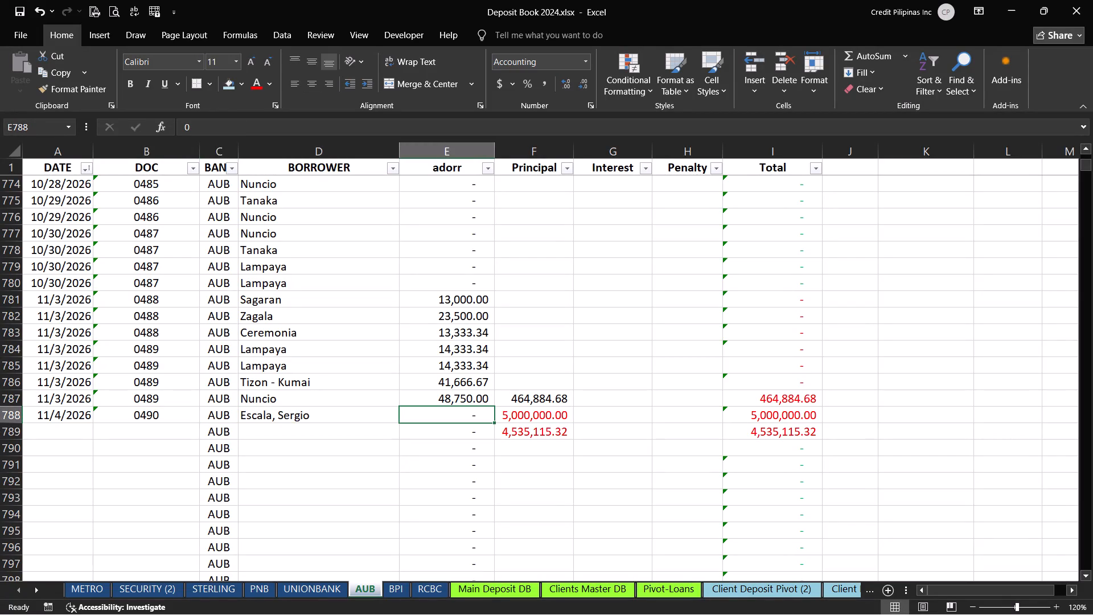
{"action": "type", "text": "14"}
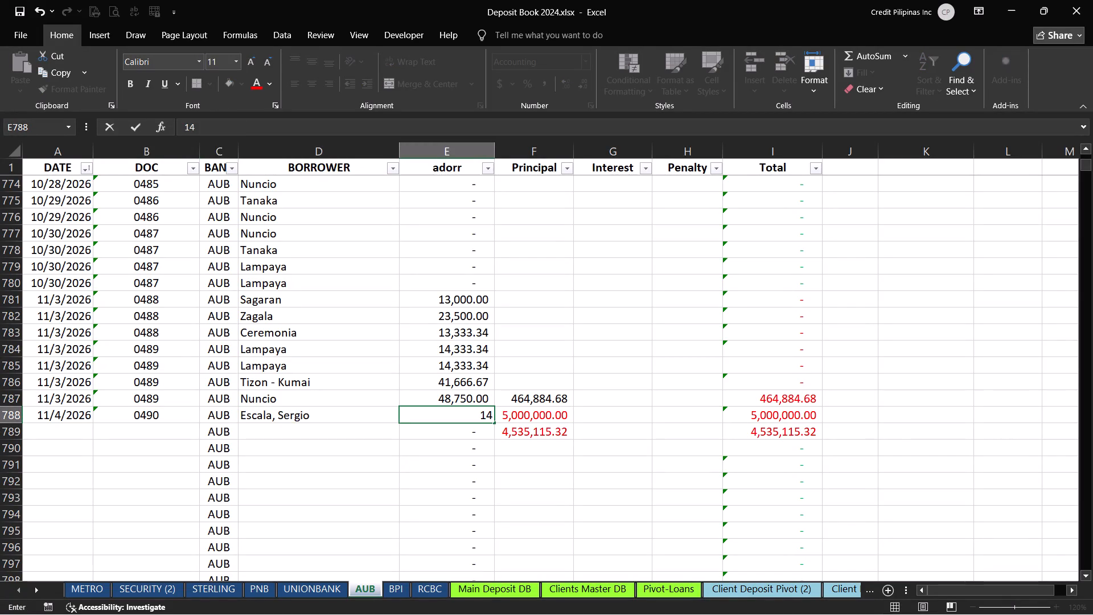
{"action": "type", "text": "583.34"}
{"action": "key", "text": "Return"}
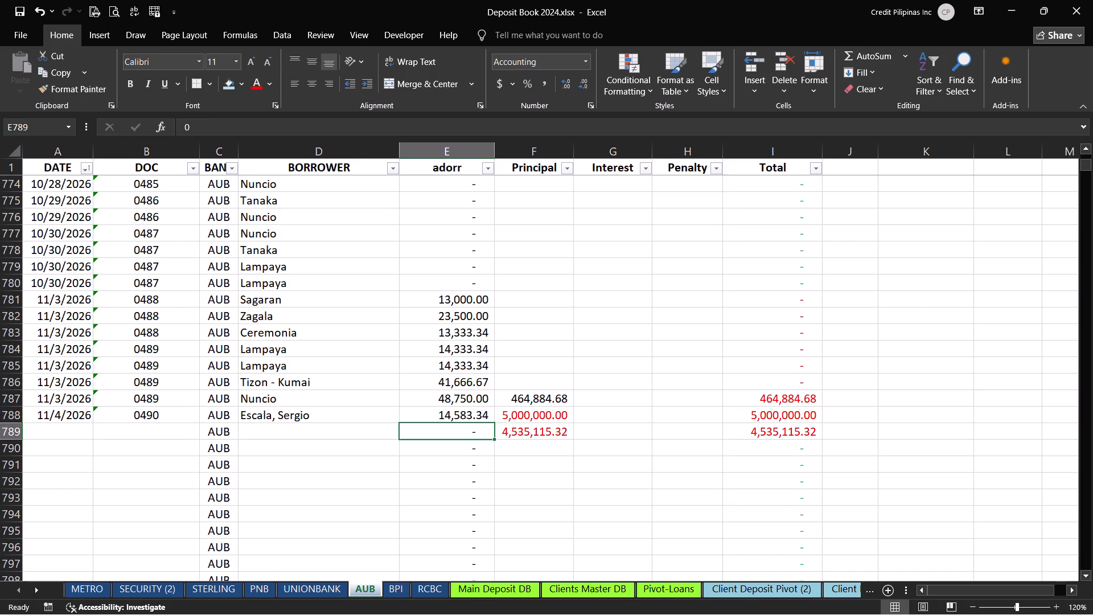
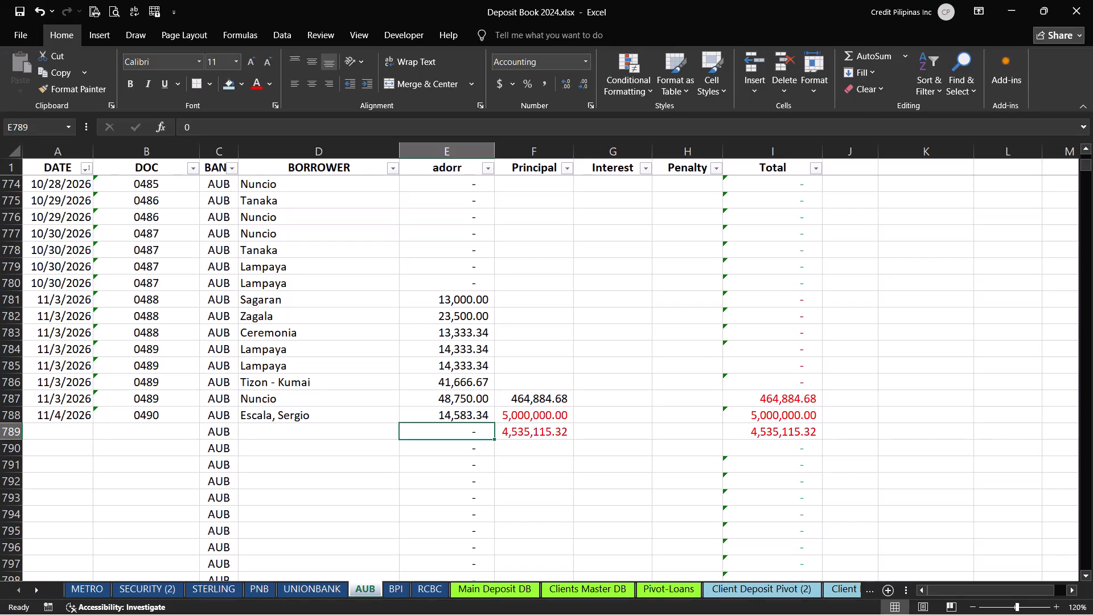
Copy the Nuncio entry from row 787, date through adorr amount, into the empty row 789.
{"action": "left_click_drag", "start_coordinate": [47, 404], "coordinate": [448, 404]}
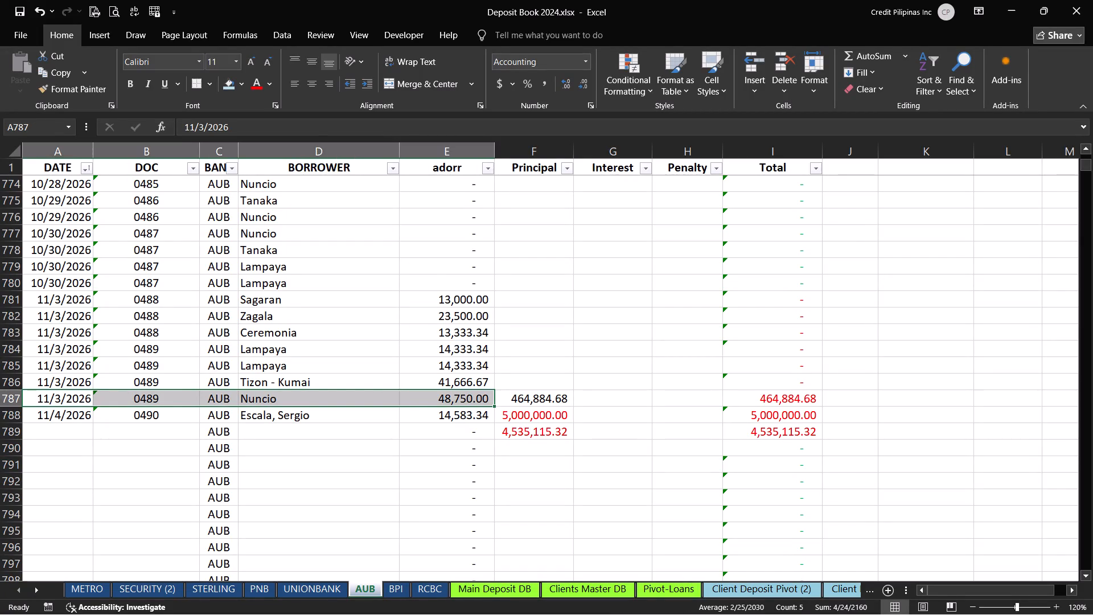
{"action": "key", "text": "ctrl+c"}
{"action": "key", "text": "Down"}
{"action": "key", "text": "Down"}
{"action": "key", "text": "Return"}
{"action": "key", "text": "Right"}
{"action": "key", "text": "Right"}
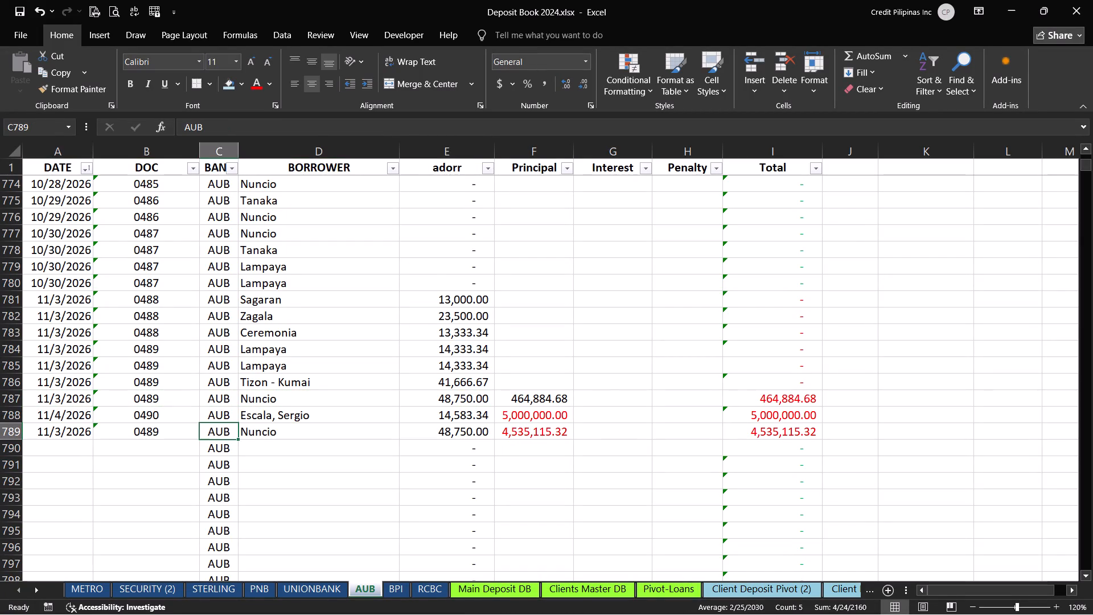
Set the copied Nuncio entry's date to 11/4/2026 and its DOC number to 0491 in row 789.
{"action": "key", "text": "Left"}
{"action": "key", "text": "Left"}
{"action": "key", "text": "Right"}
{"action": "key", "text": "Left"}
{"action": "type", "text": "11/4"}
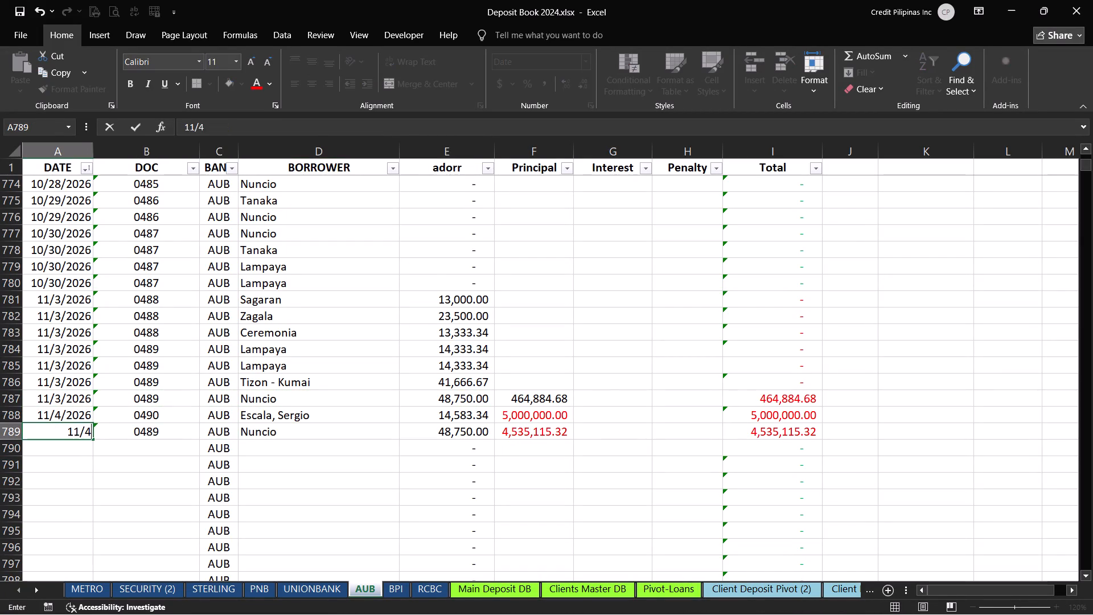
{"action": "key", "text": "Return"}
{"action": "key", "text": "Up"}
{"action": "key", "text": "Right"}
{"action": "key", "text": "F2"}
{"action": "key", "text": "BackSpace"}
{"action": "key", "text": "BackSpace"}
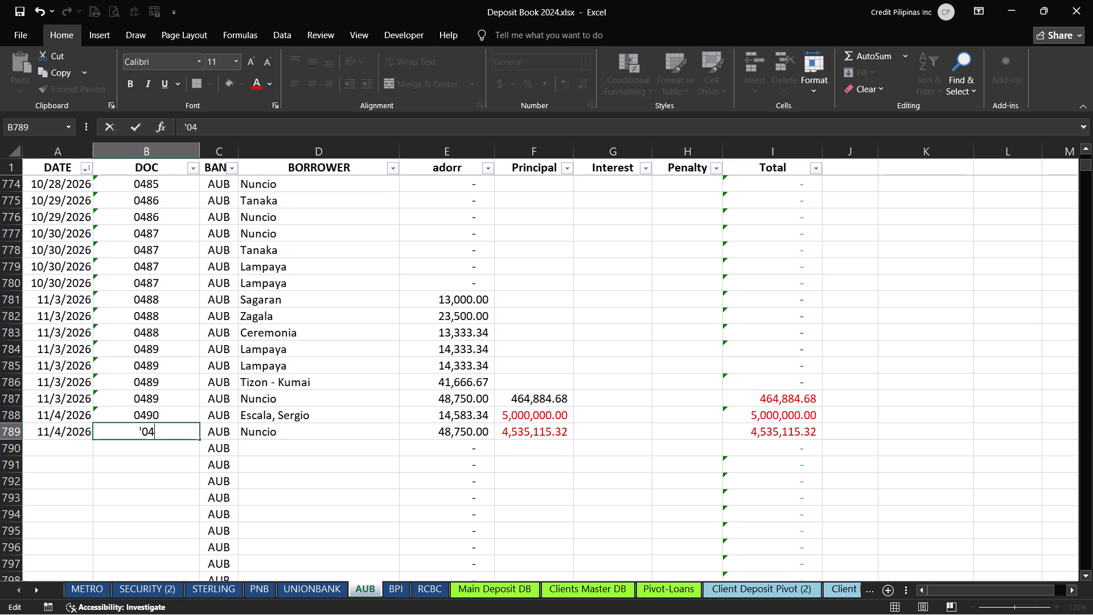
{"action": "type", "text": "91"}
{"action": "key", "text": "Return"}
Set the adorr amount of the 11/3/2026 Nuncio entry in row 787 to 0.
{"action": "key", "text": "Up"}
{"action": "key", "text": "Right"}
{"action": "key", "text": "Right"}
{"action": "key", "text": "Up"}
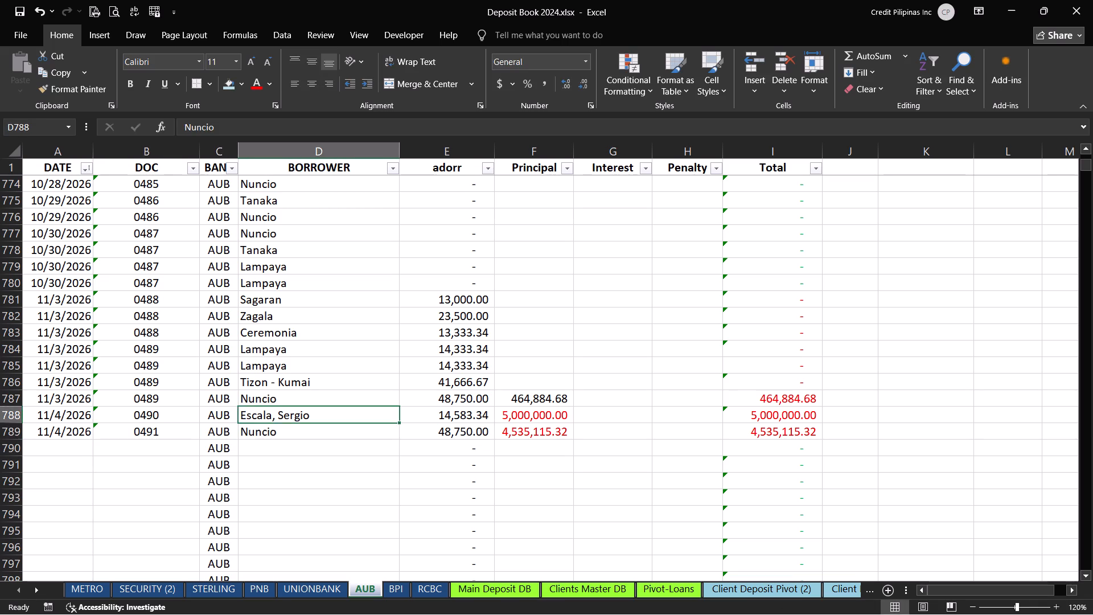
{"action": "key", "text": "Up"}
{"action": "key", "text": "Right"}
{"action": "key", "text": "0"}
{"action": "key", "text": "Return"}
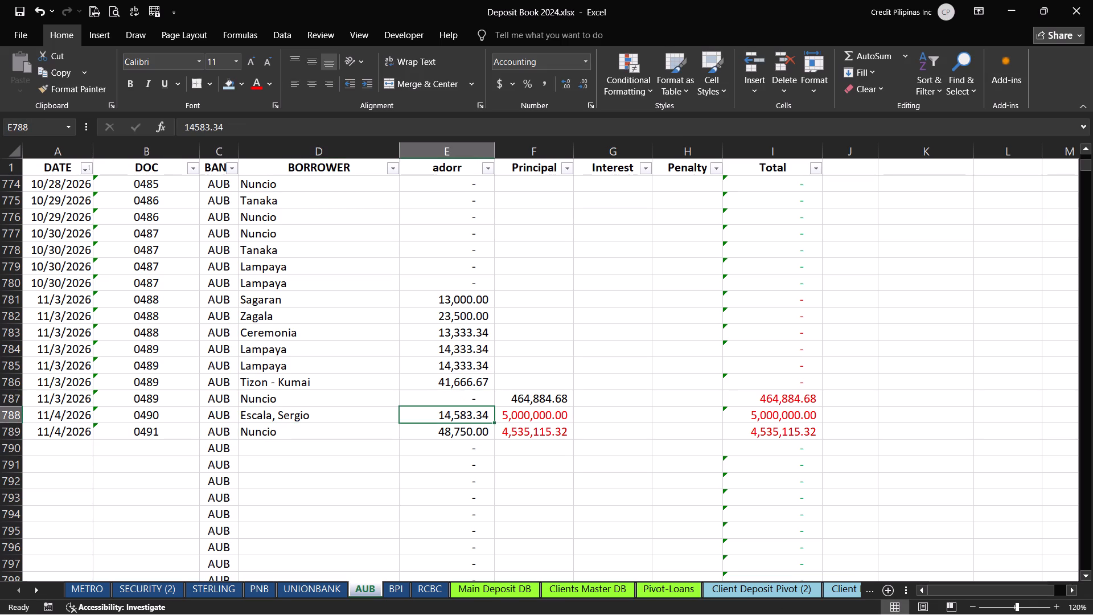